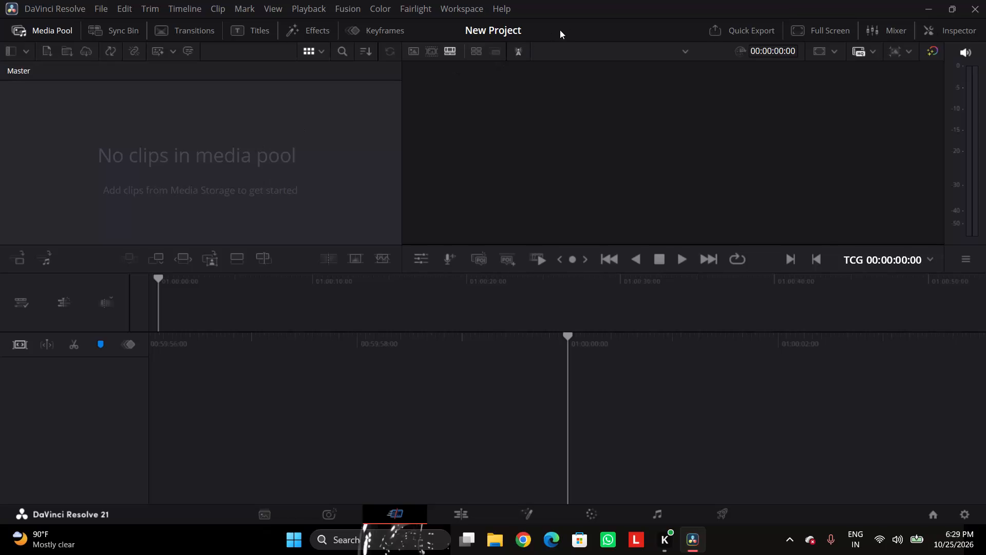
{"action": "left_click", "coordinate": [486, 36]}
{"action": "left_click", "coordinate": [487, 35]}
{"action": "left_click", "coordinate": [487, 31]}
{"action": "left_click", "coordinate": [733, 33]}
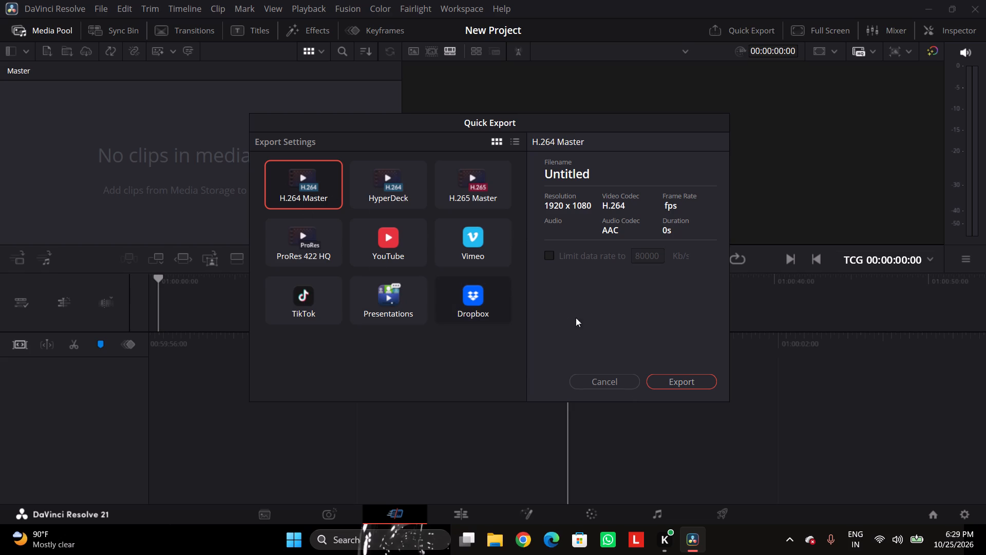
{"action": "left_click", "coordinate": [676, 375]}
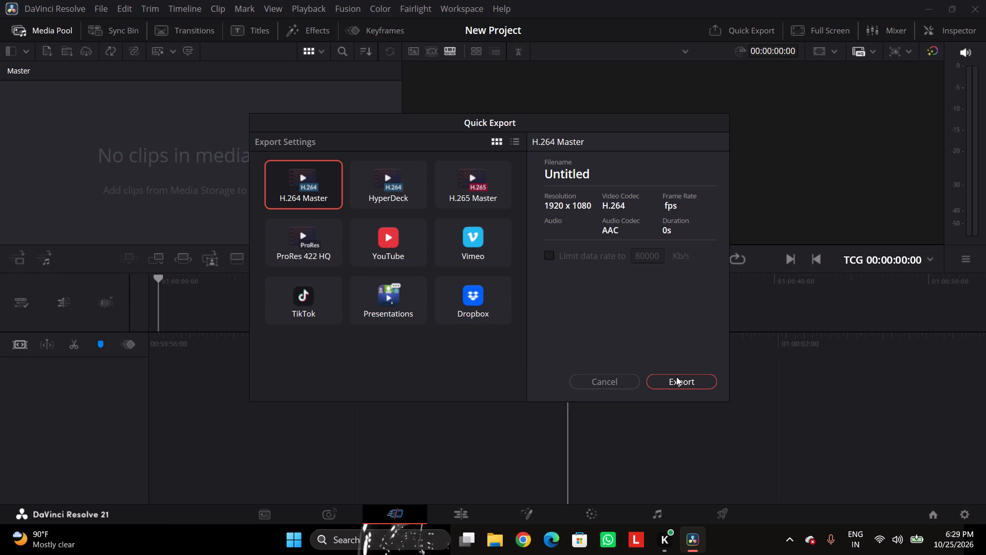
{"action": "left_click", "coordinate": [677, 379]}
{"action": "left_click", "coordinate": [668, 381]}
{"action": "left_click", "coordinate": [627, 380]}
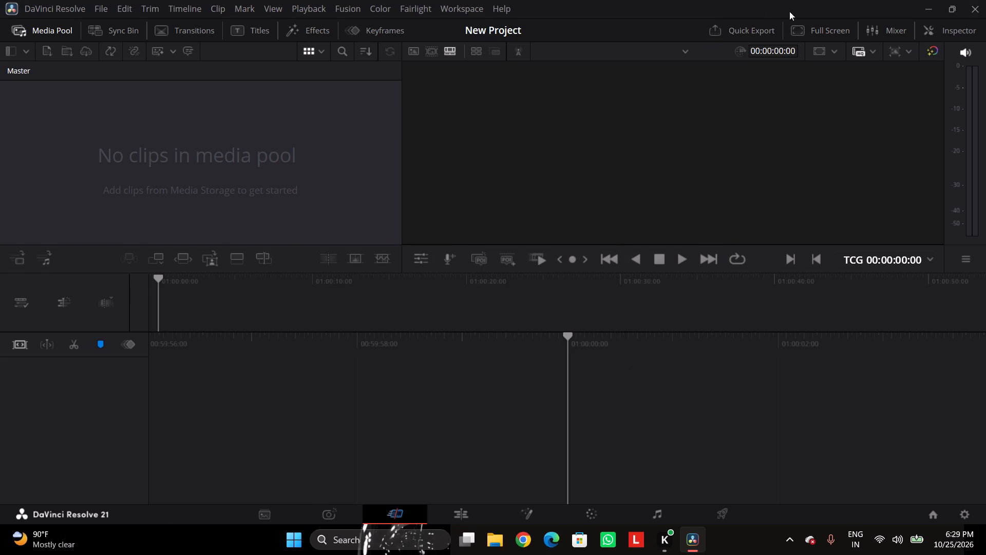
Import the video file named edit from the Videos folder into the media pool.
{"action": "left_click", "coordinate": [116, 92]}
{"action": "left_click", "coordinate": [125, 108]}
{"action": "left_click", "coordinate": [107, 9]}
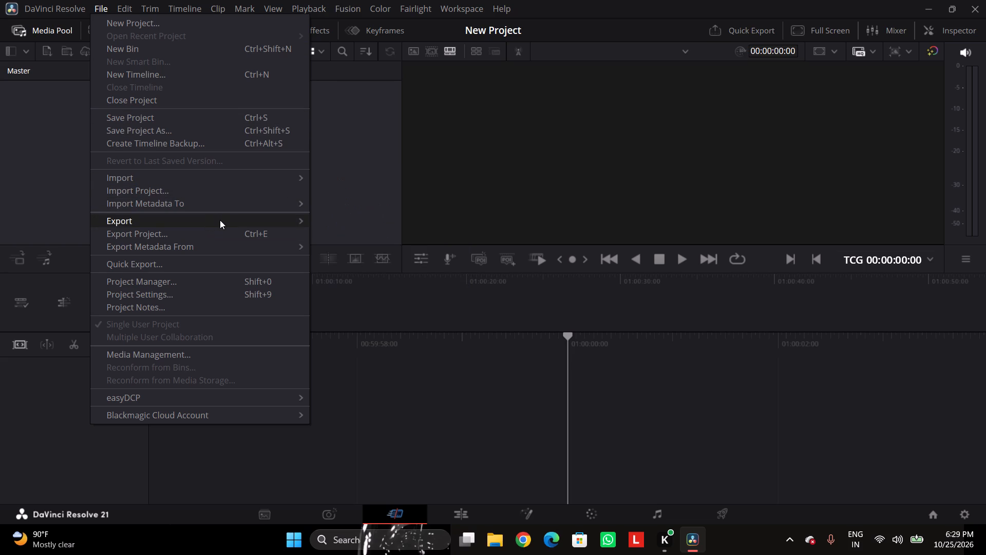
{"action": "left_click", "coordinate": [227, 182]}
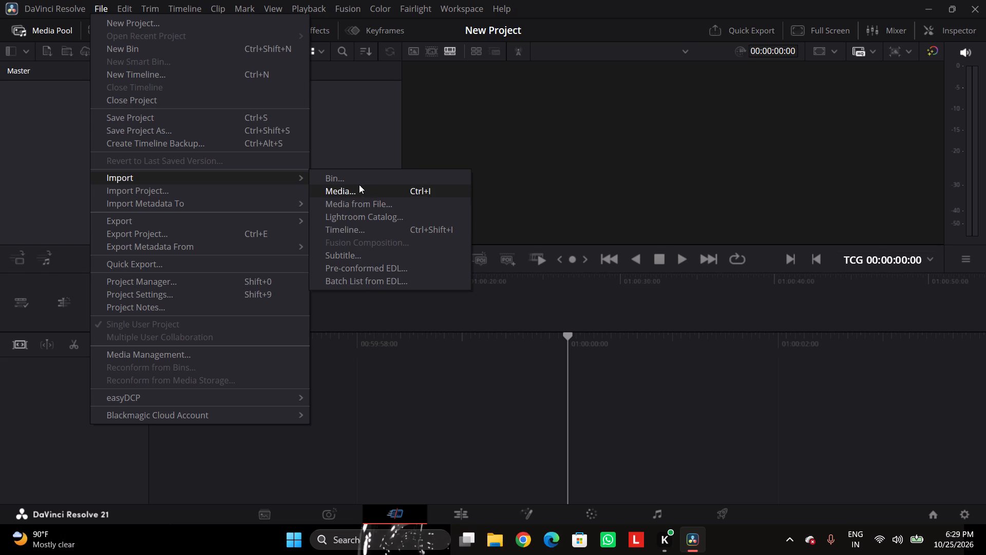
{"action": "left_click", "coordinate": [361, 189]}
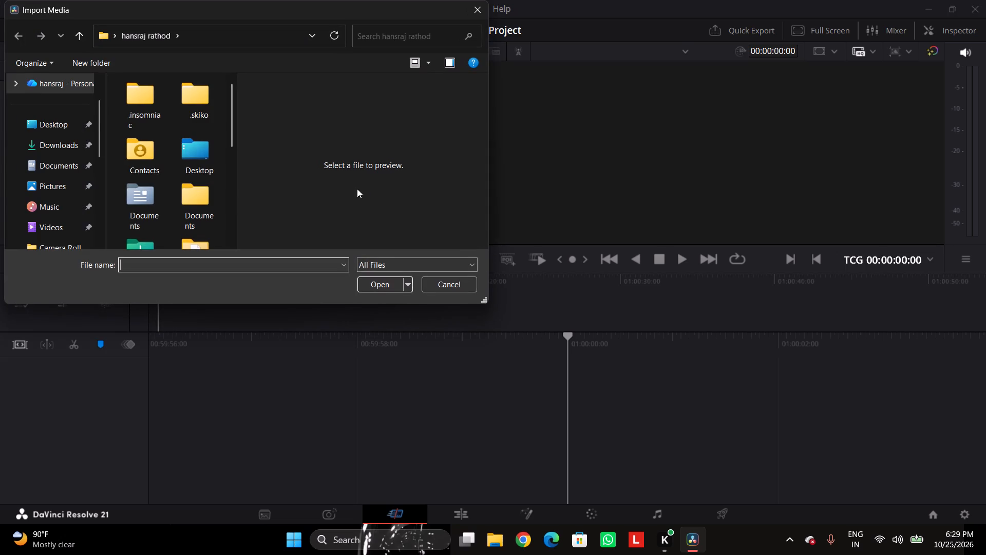
{"action": "scroll", "coordinate": [100, 172], "scroll_direction": "down", "scroll_amount": 3}
{"action": "scroll", "coordinate": [47, 140], "scroll_direction": "up", "scroll_amount": 2}
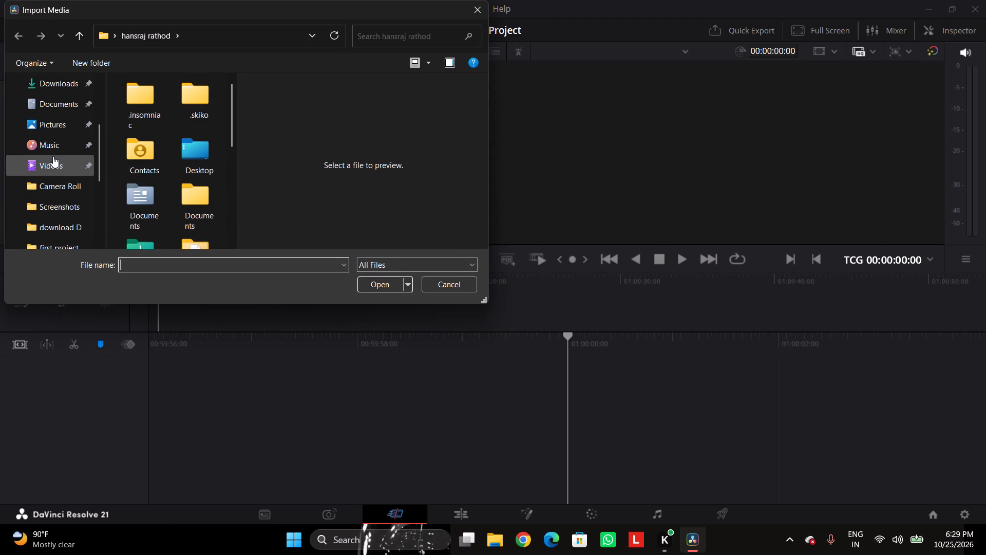
{"action": "left_click", "coordinate": [53, 156]}
{"action": "scroll", "coordinate": [178, 189], "scroll_direction": "down", "scroll_amount": 2}
{"action": "left_click", "coordinate": [164, 196]}
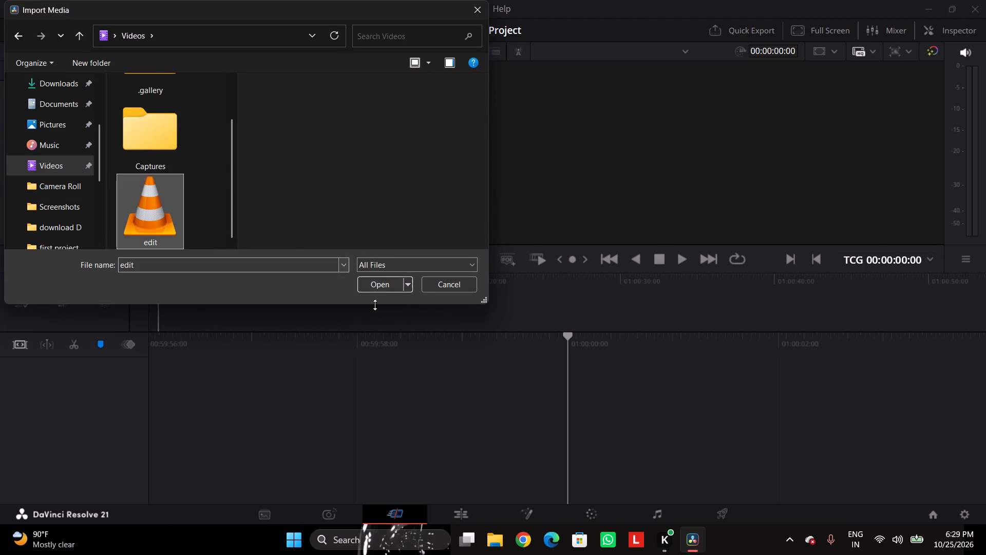
{"action": "left_click", "coordinate": [386, 284]}
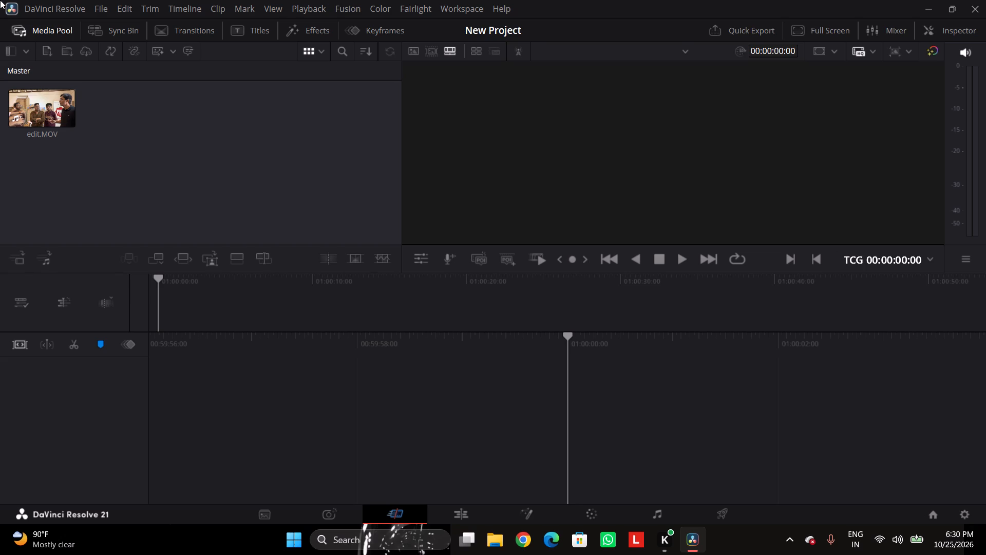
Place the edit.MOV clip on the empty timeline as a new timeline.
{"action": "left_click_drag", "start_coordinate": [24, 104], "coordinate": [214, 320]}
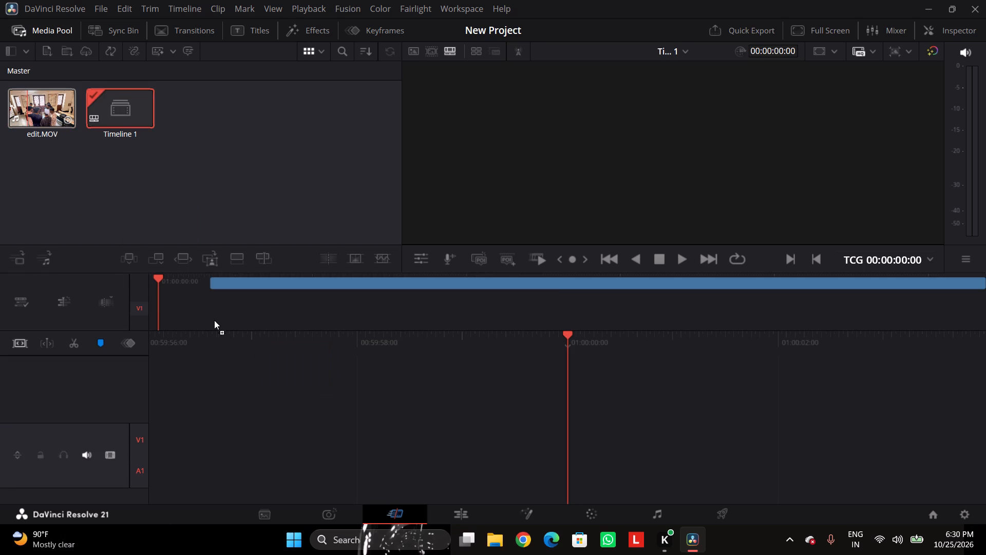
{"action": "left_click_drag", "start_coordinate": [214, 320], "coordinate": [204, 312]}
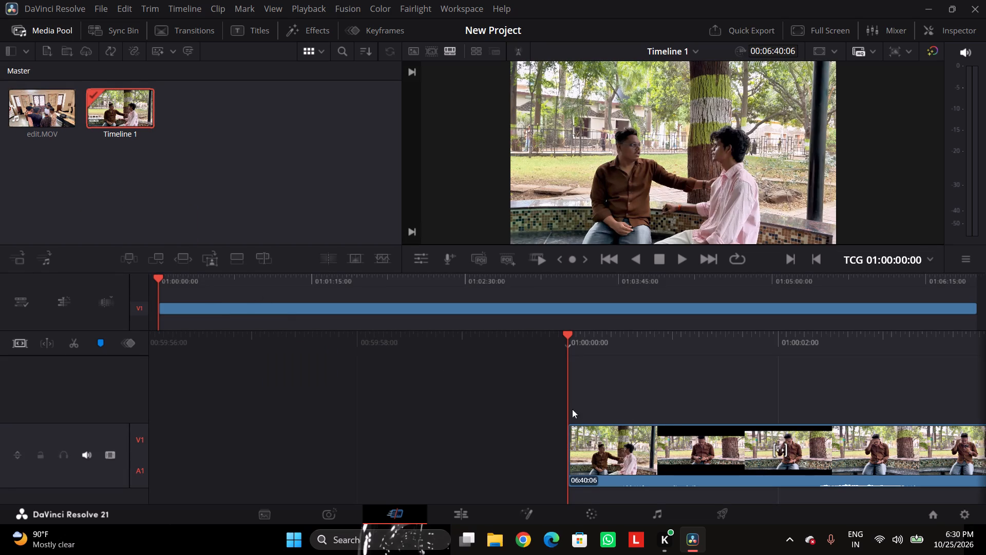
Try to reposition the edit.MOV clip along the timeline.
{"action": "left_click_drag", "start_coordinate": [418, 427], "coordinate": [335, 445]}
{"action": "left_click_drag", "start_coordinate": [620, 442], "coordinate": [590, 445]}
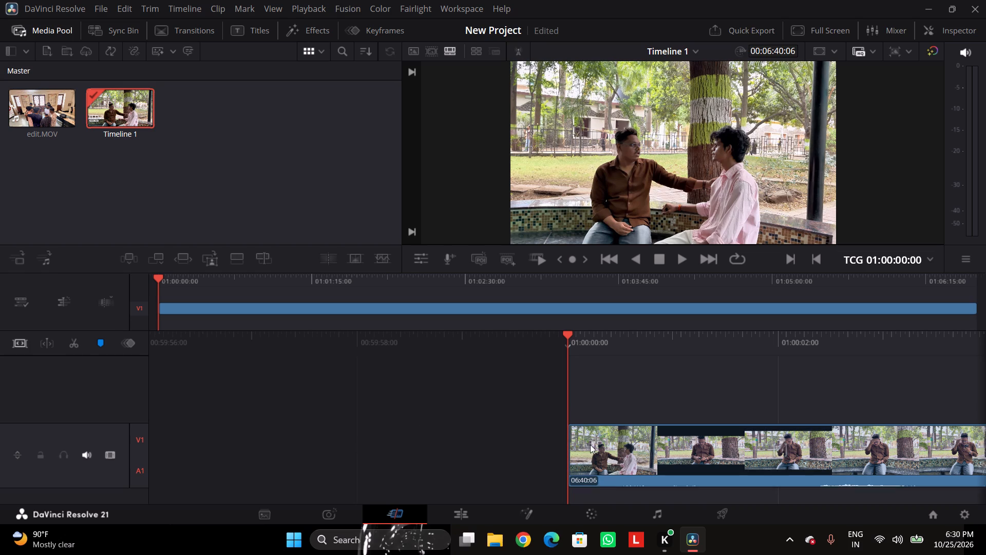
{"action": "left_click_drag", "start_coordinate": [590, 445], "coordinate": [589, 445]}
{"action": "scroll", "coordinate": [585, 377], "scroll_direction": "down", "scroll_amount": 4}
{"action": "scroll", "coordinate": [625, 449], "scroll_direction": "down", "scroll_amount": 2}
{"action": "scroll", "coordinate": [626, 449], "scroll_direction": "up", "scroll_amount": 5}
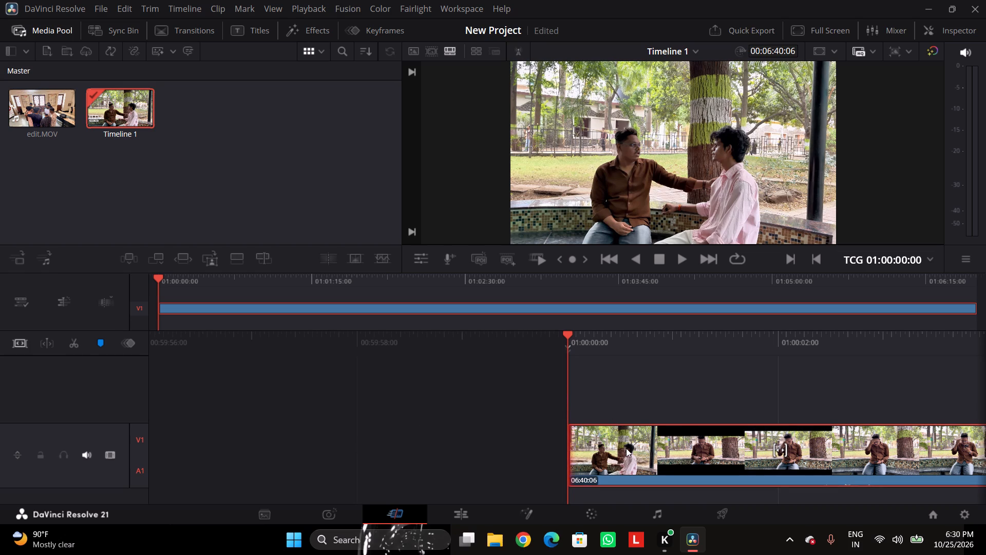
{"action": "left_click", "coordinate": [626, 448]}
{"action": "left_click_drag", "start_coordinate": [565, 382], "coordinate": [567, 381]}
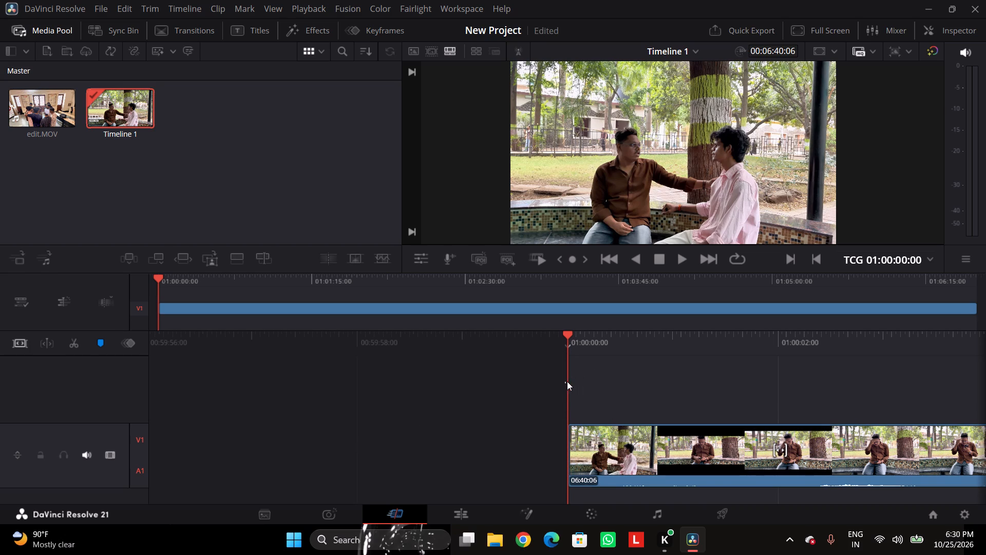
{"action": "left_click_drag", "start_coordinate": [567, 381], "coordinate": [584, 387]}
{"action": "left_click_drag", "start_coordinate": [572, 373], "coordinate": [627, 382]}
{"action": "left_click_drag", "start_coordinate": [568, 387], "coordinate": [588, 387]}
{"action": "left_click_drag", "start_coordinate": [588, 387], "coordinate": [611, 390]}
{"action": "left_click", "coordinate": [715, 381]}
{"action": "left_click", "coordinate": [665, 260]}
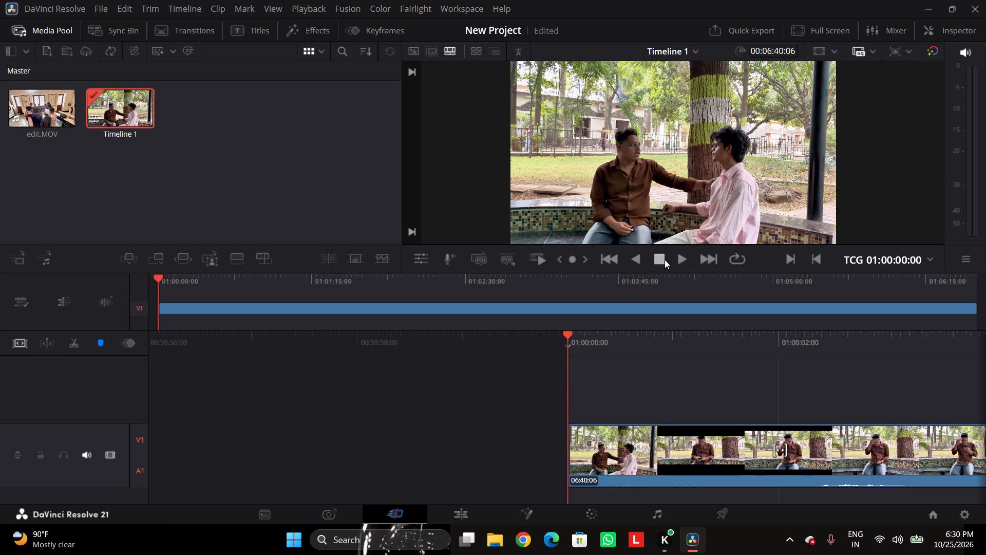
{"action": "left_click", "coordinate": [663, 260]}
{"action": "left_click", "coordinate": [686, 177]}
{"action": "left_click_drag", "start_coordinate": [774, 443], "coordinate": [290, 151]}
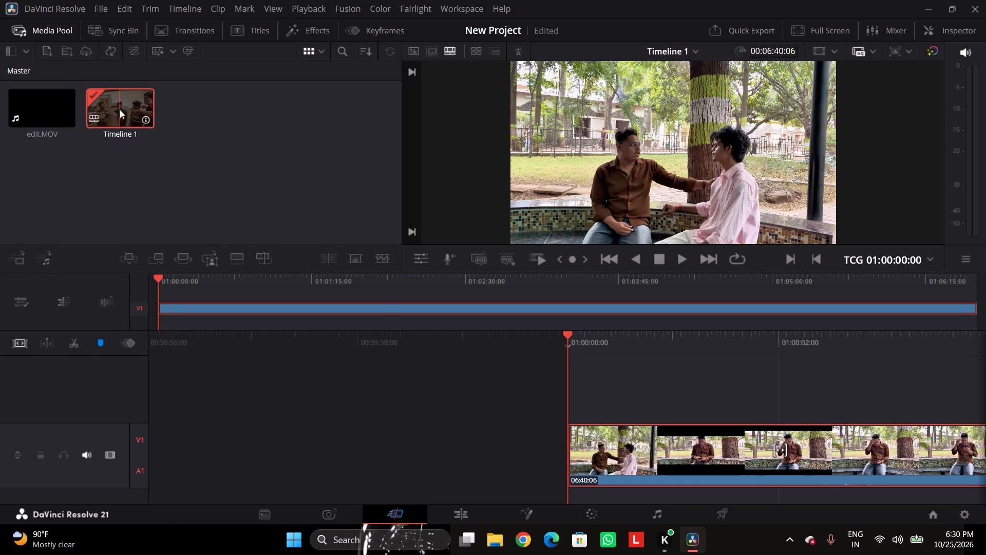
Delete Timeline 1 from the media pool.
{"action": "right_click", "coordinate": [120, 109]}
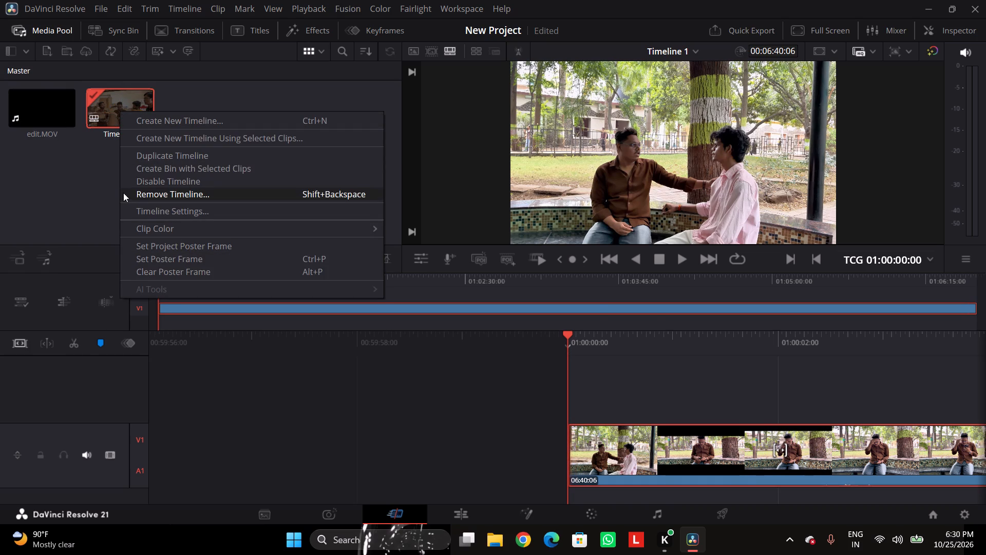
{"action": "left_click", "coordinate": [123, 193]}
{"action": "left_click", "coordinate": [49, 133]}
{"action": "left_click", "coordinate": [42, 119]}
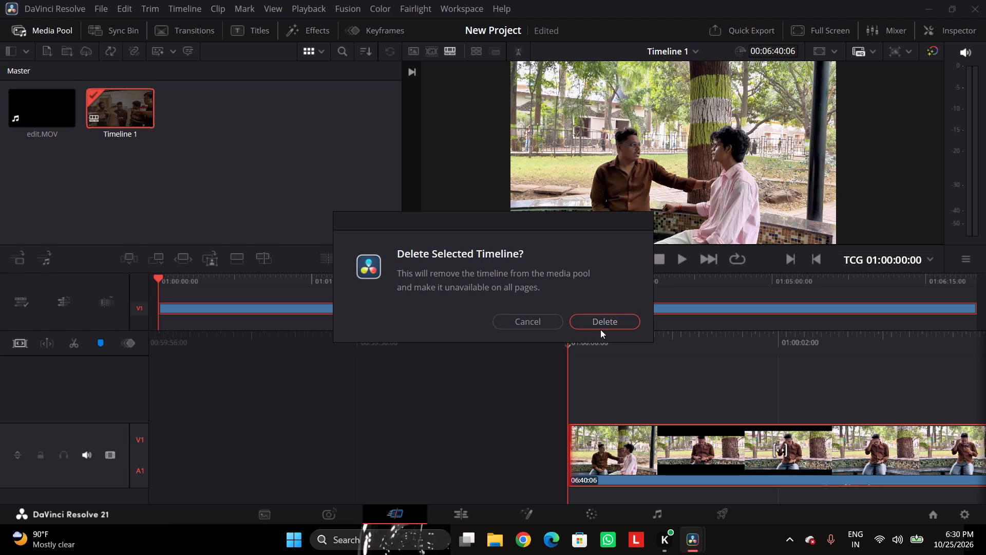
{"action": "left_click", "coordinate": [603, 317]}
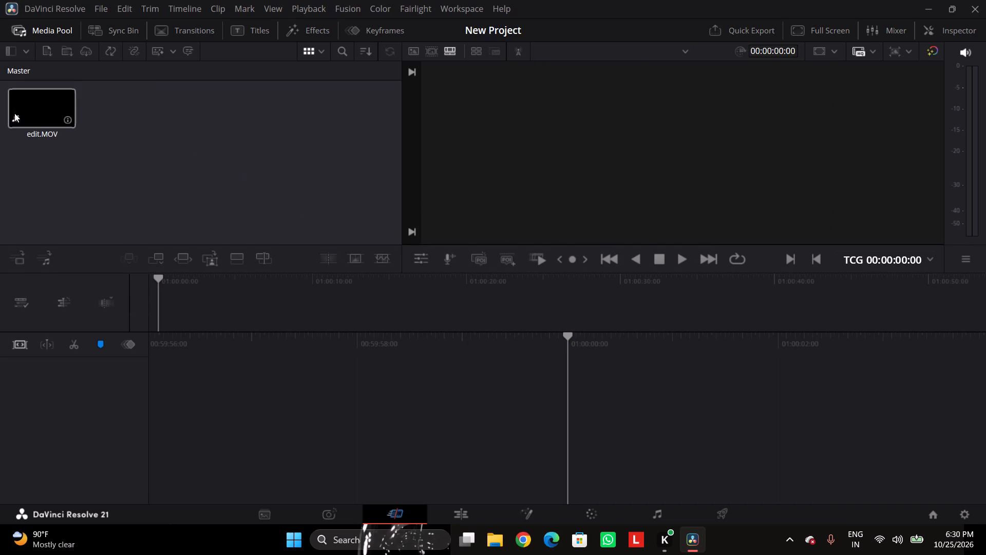
Place the edit.MOV clip on the empty timeline again, starting at 01:00:00:00.
{"action": "left_click_drag", "start_coordinate": [23, 110], "coordinate": [216, 302]}
{"action": "left_click_drag", "start_coordinate": [236, 299], "coordinate": [227, 312]}
{"action": "left_click_drag", "start_coordinate": [223, 313], "coordinate": [273, 323]}
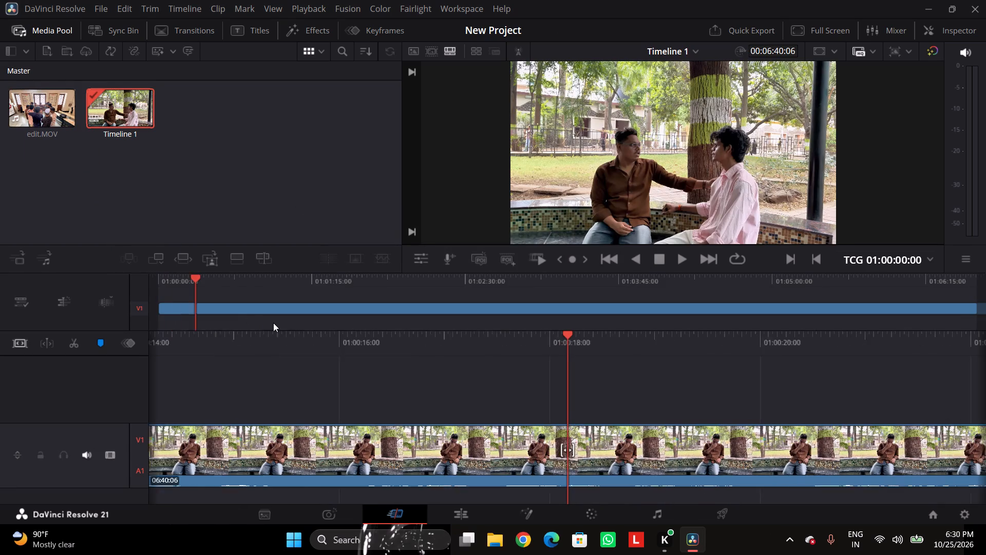
{"action": "left_click_drag", "start_coordinate": [273, 323], "coordinate": [212, 332]}
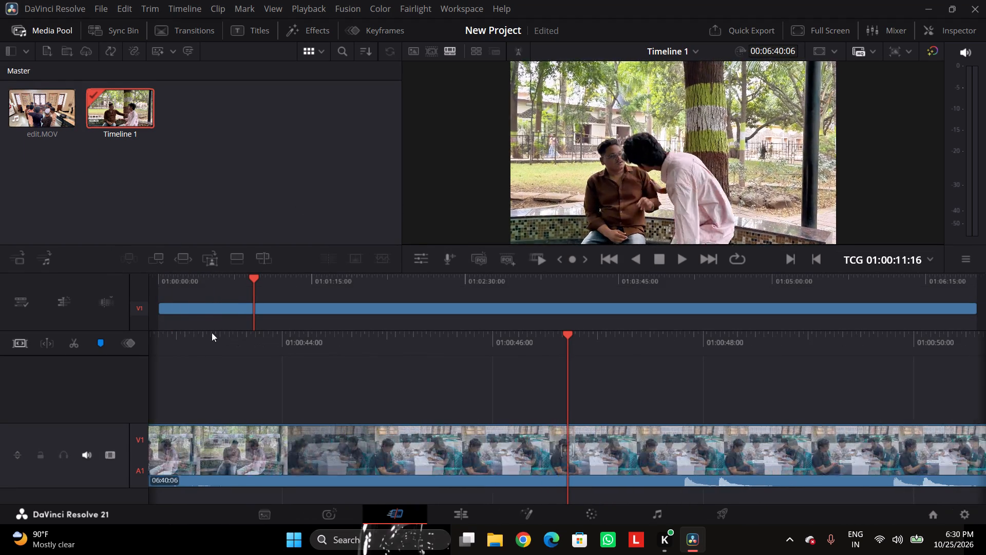
{"action": "left_click_drag", "start_coordinate": [212, 332], "coordinate": [169, 327]}
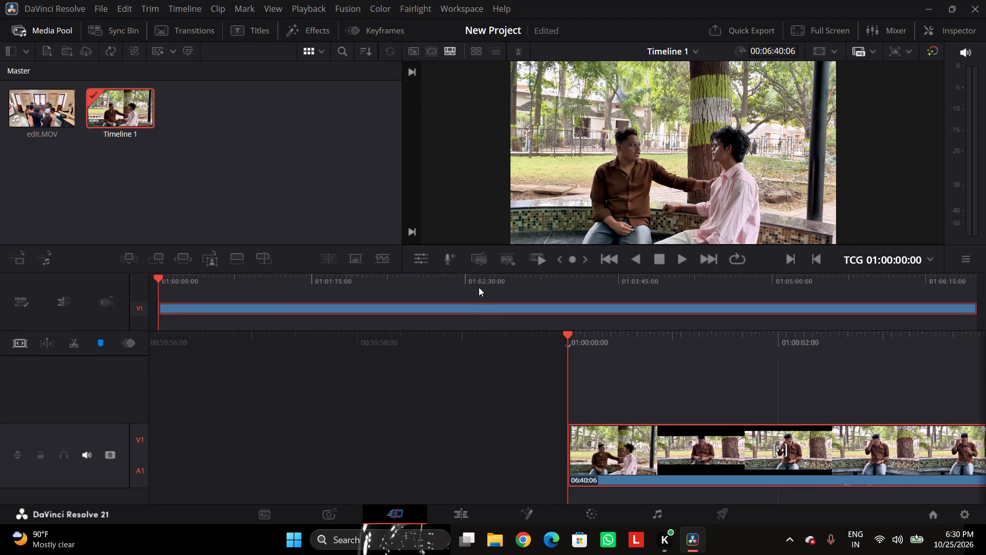
Preview the clip on the timeline with fast review playback, stop it, and return to the start.
{"action": "left_click", "coordinate": [543, 262]}
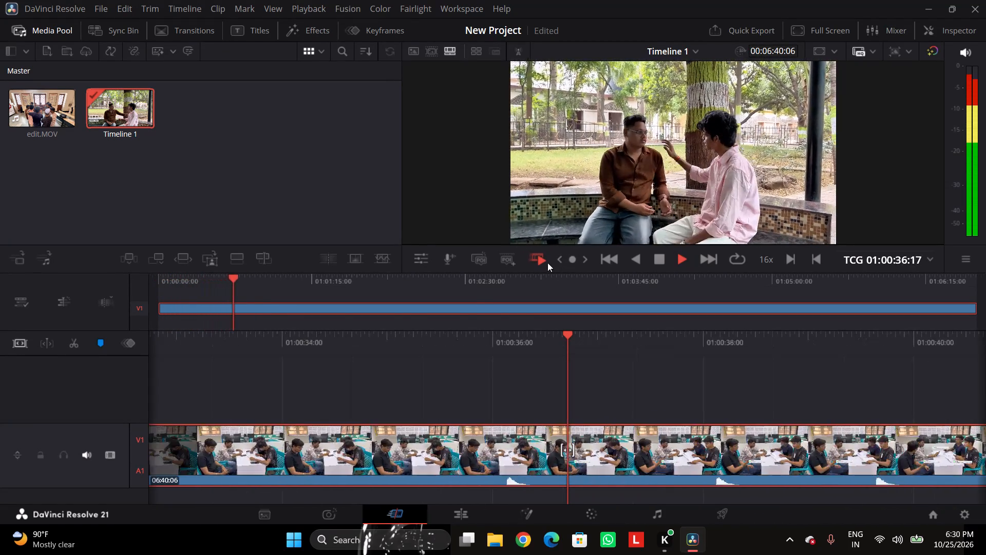
{"action": "left_click", "coordinate": [536, 260]}
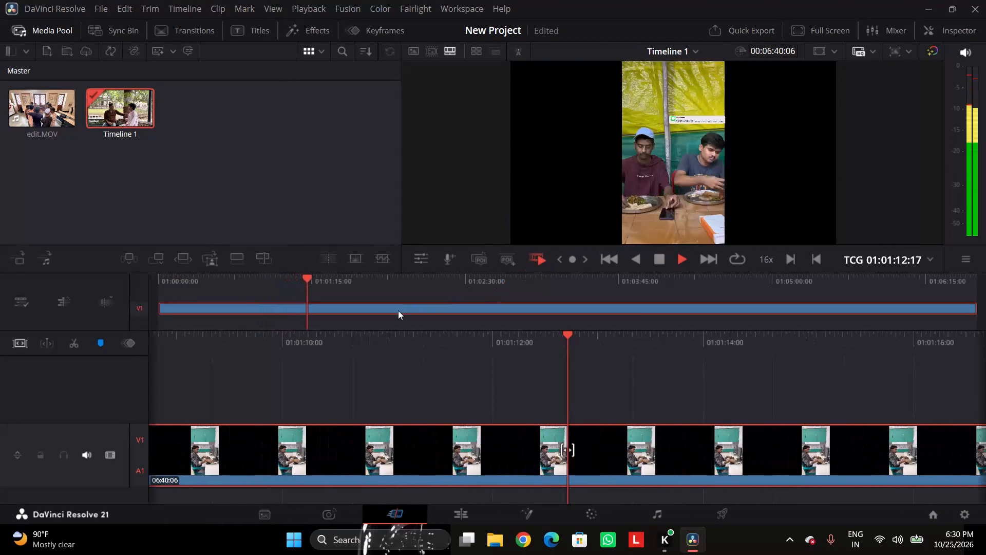
{"action": "left_click", "coordinate": [755, 258]}
{"action": "left_click", "coordinate": [764, 255]}
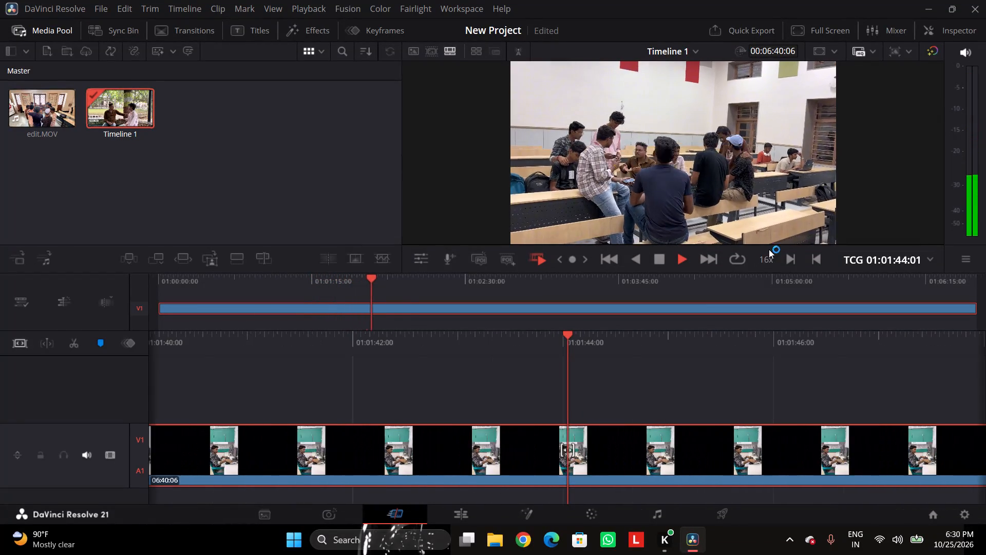
{"action": "left_click", "coordinate": [765, 262]}
{"action": "left_click", "coordinate": [547, 270]}
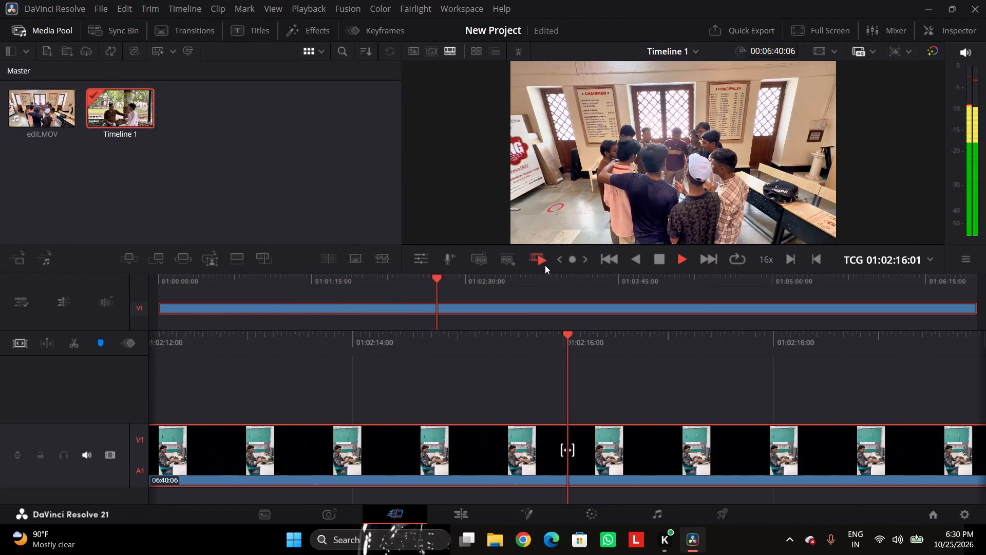
{"action": "left_click", "coordinate": [540, 259]}
{"action": "left_click", "coordinate": [655, 259]}
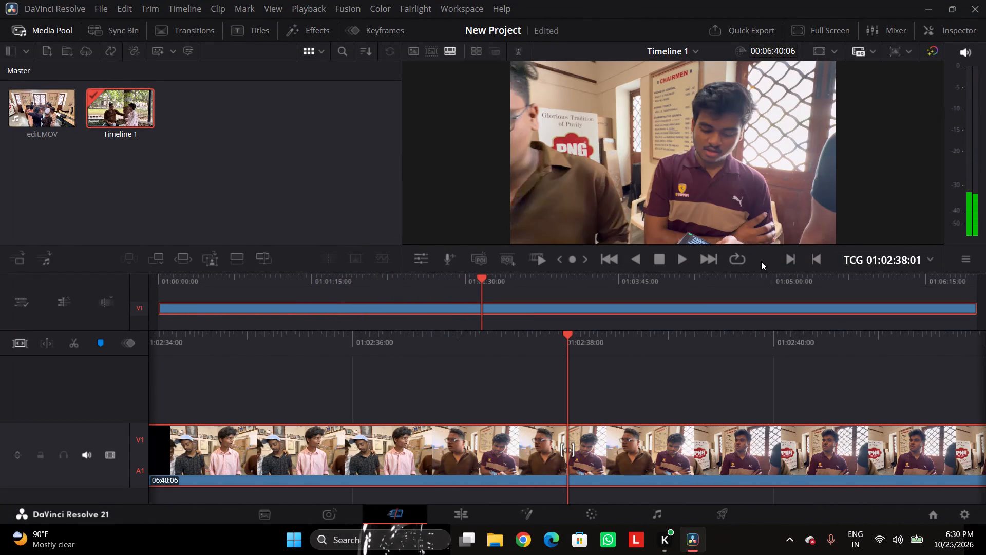
{"action": "left_click_drag", "start_coordinate": [506, 313], "coordinate": [538, 317]}
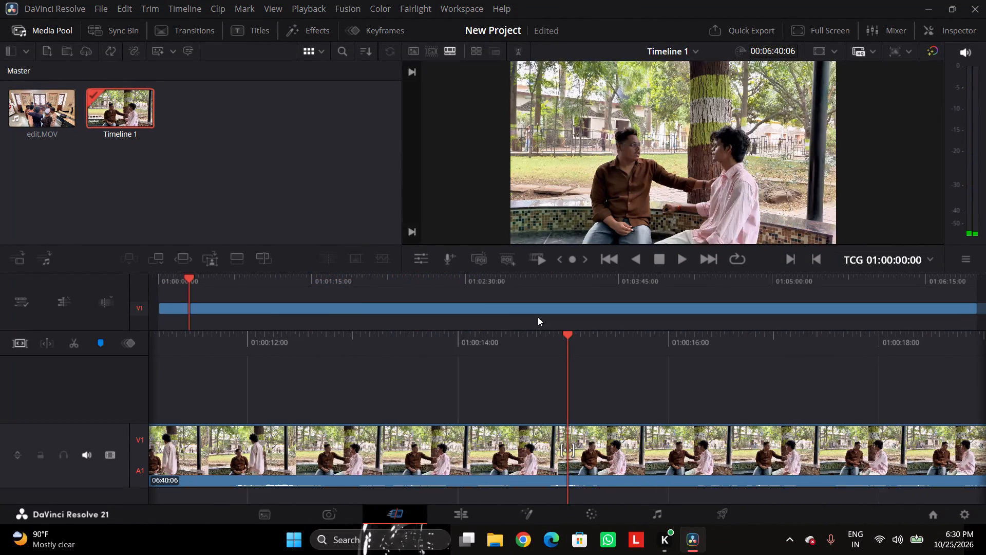
{"action": "left_click_drag", "start_coordinate": [538, 317], "coordinate": [368, 332]}
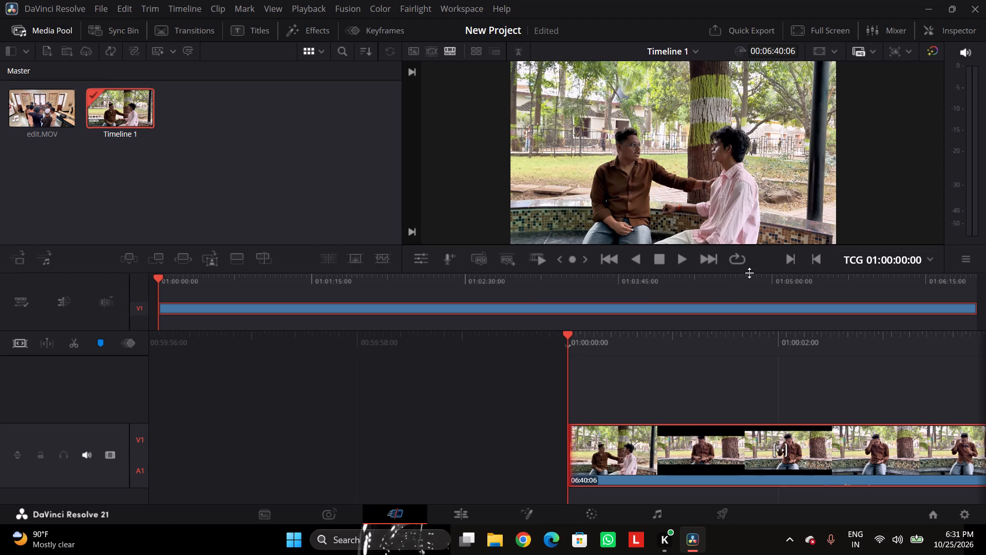
Preview the timeline from its start with fast review playback and stop it at 01:00:54:01.
{"action": "left_click", "coordinate": [889, 260]}
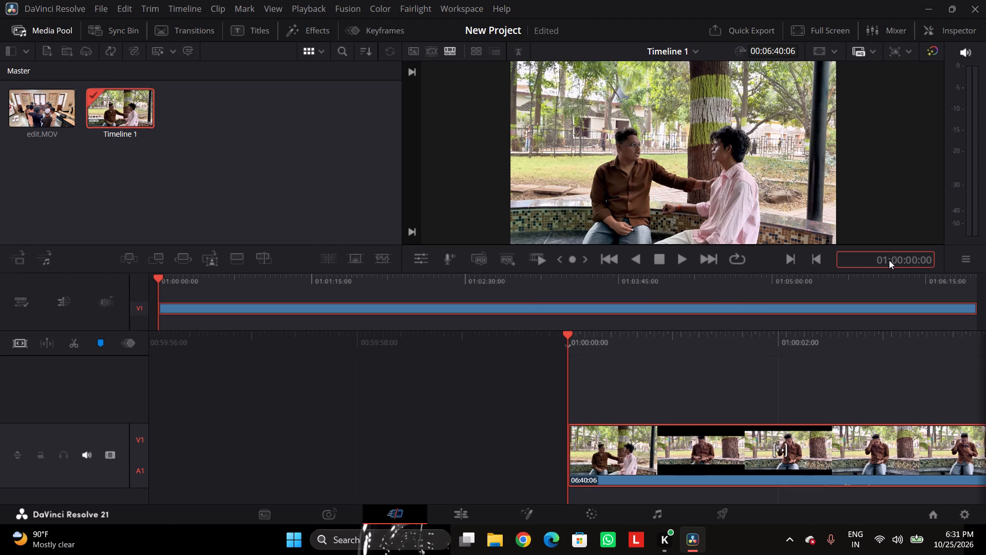
{"action": "left_click", "coordinate": [540, 262]}
{"action": "left_click", "coordinate": [540, 262]}
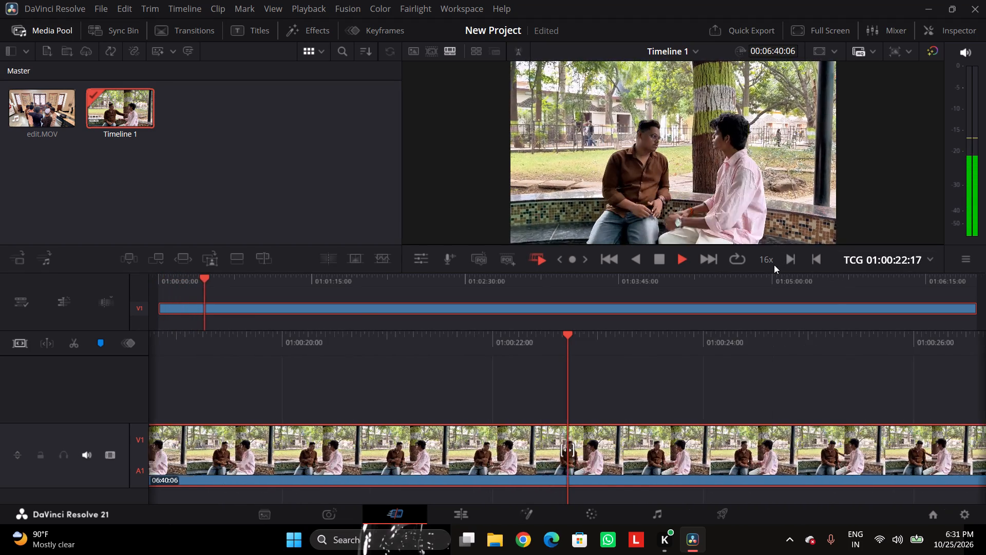
{"action": "double_click", "coordinate": [763, 261]}
{"action": "left_click", "coordinate": [656, 260]}
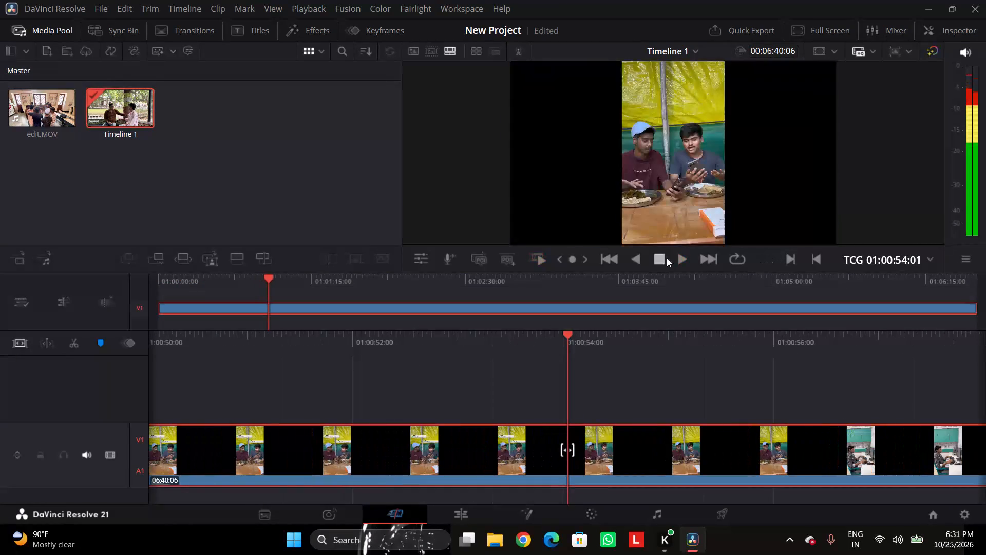
{"action": "left_click", "coordinate": [652, 261]}
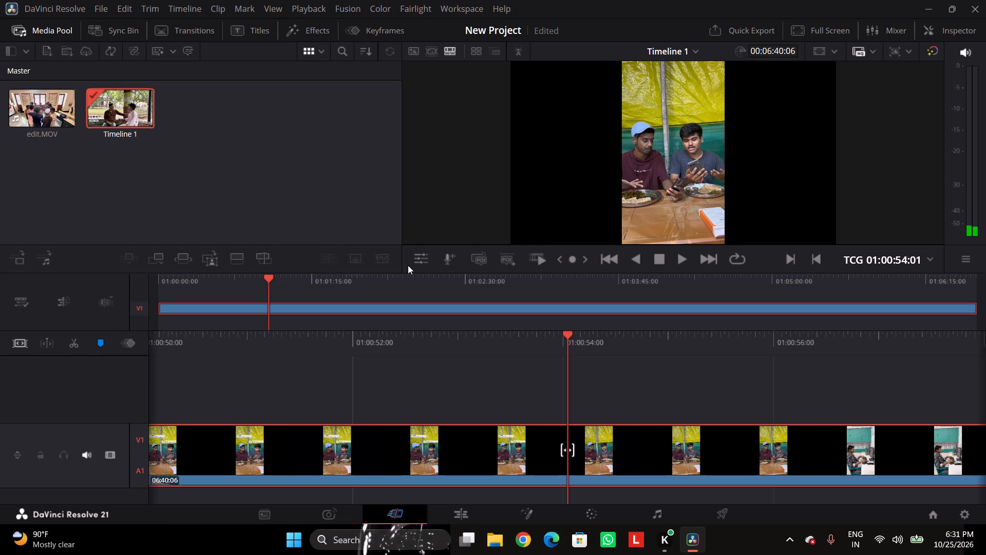
Scrub the playhead back to the start of the timeline at 01:00:00:00.
{"action": "left_click_drag", "start_coordinate": [279, 316], "coordinate": [483, 302]}
{"action": "left_click", "coordinate": [365, 313]}
{"action": "scroll", "coordinate": [346, 310], "scroll_direction": "up", "scroll_amount": 4}
{"action": "left_click_drag", "start_coordinate": [565, 384], "coordinate": [321, 383]}
{"action": "left_click_drag", "start_coordinate": [271, 309], "coordinate": [135, 314]}
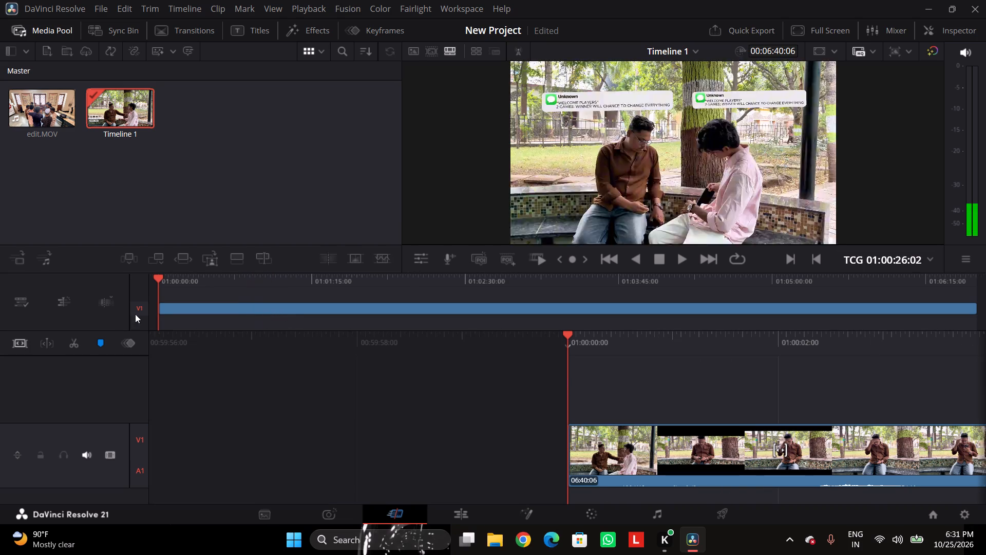
{"action": "left_click_drag", "start_coordinate": [135, 314], "coordinate": [128, 315]}
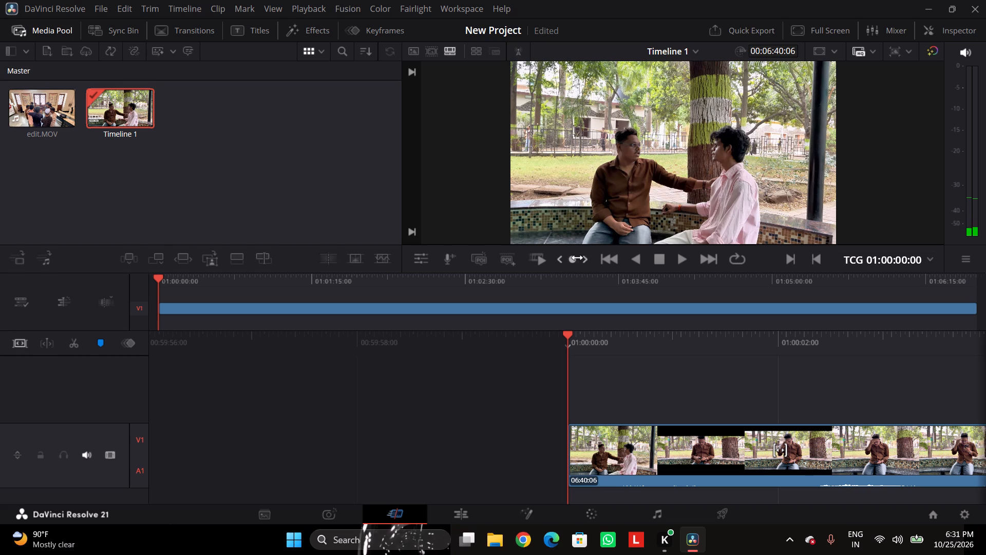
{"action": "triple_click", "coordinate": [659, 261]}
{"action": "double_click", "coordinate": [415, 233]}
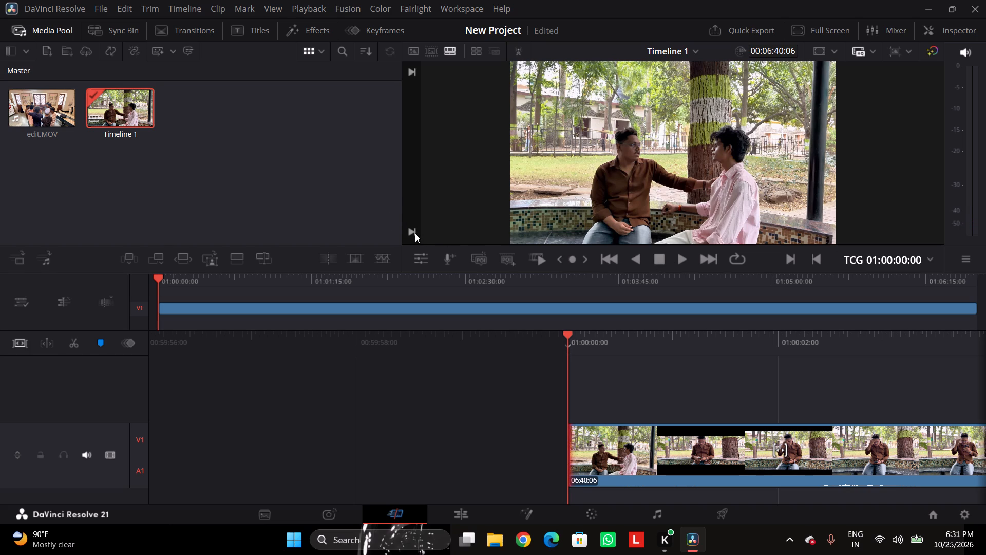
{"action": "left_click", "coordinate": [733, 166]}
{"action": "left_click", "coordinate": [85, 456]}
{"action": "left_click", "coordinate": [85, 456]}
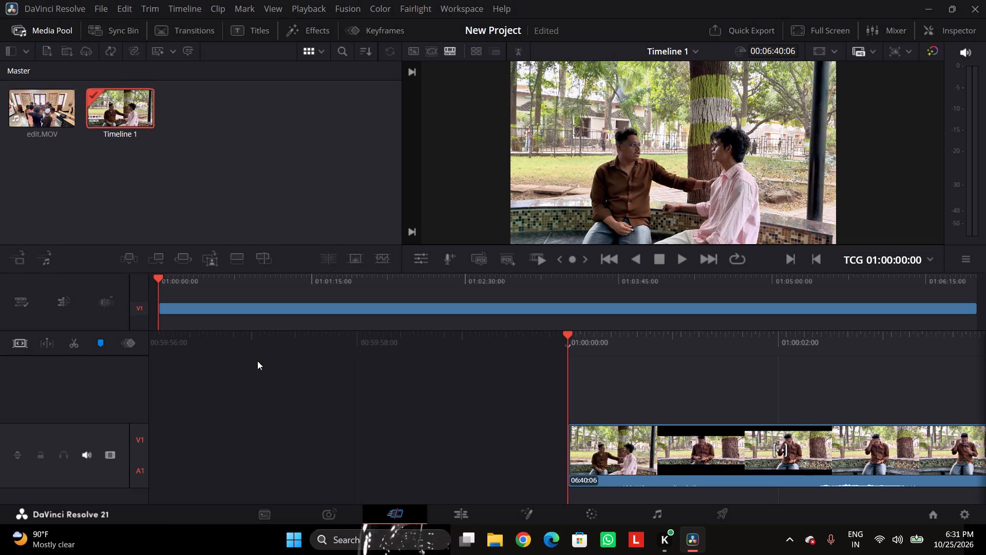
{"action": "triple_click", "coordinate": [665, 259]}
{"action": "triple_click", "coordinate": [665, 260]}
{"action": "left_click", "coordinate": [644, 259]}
Scrub slowly through the clip's opening scenes from 01:00:00:00 to 01:00:18:04.
{"action": "left_click_drag", "start_coordinate": [604, 465], "coordinate": [558, 491]}
{"action": "left_click_drag", "start_coordinate": [417, 308], "coordinate": [427, 309]}
{"action": "left_click_drag", "start_coordinate": [500, 311], "coordinate": [508, 311]}
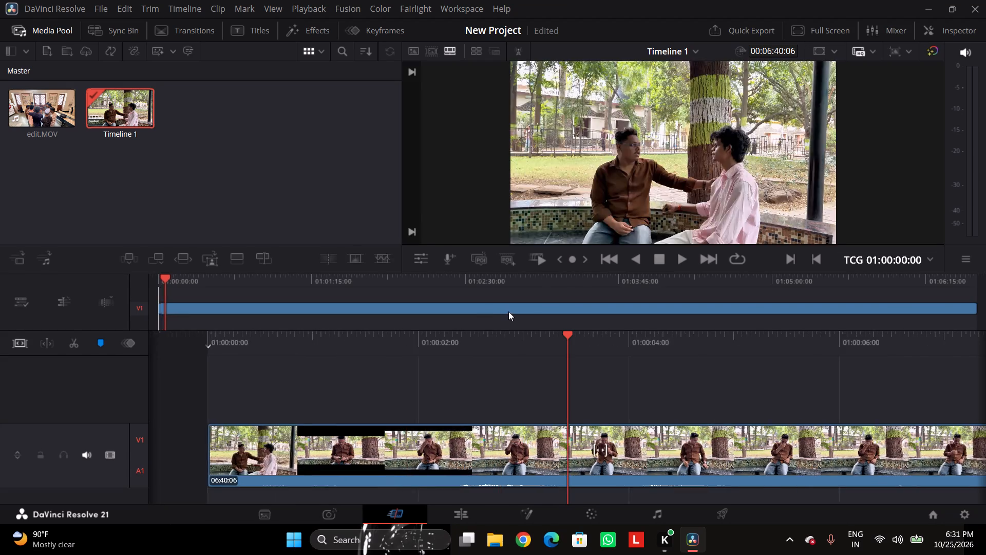
{"action": "left_click_drag", "start_coordinate": [508, 311], "coordinate": [513, 314]}
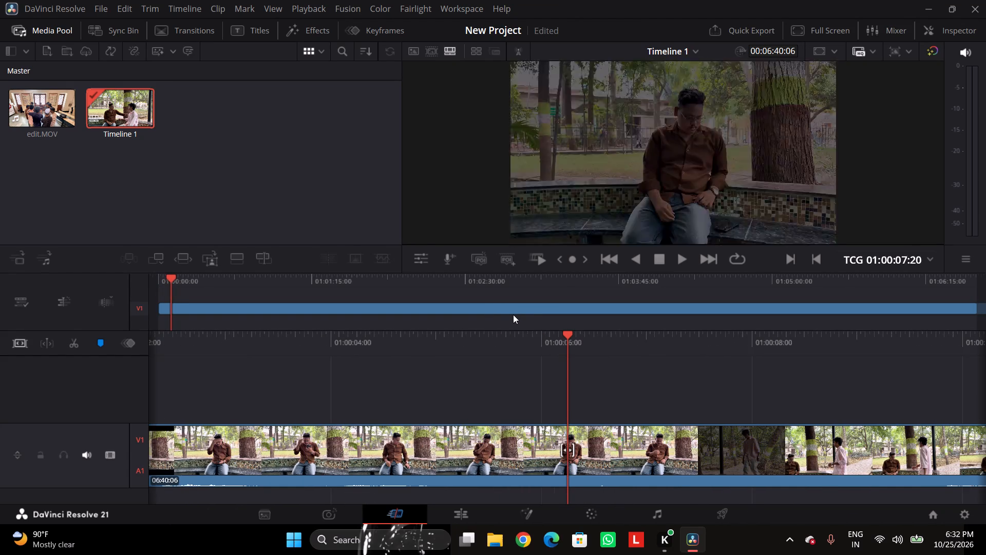
{"action": "left_click_drag", "start_coordinate": [513, 314], "coordinate": [522, 315]}
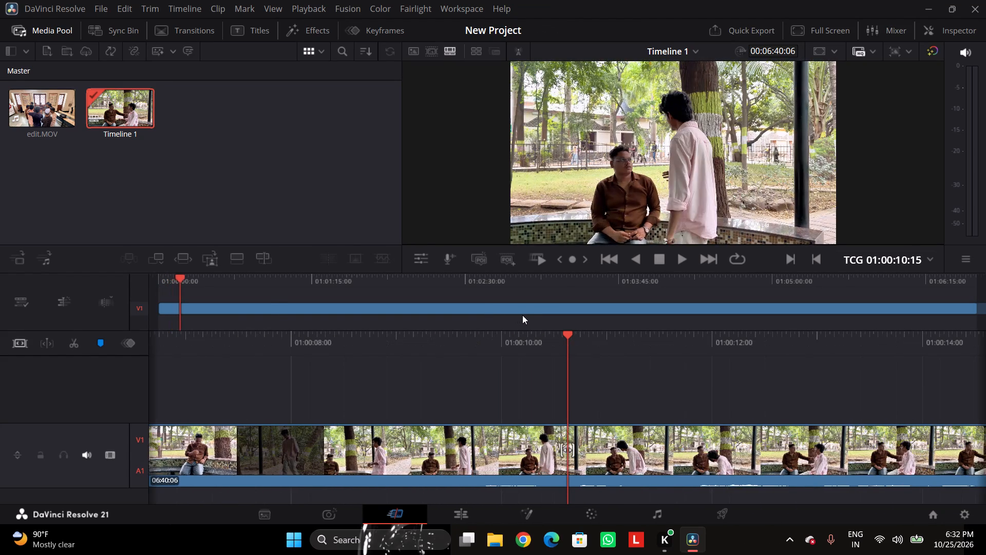
{"action": "left_click_drag", "start_coordinate": [522, 315], "coordinate": [535, 326]}
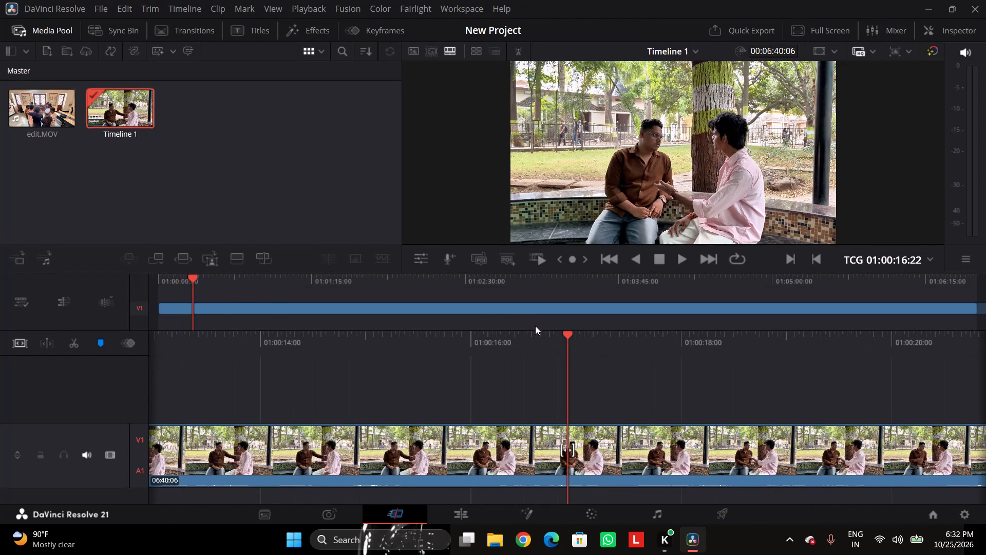
{"action": "left_click_drag", "start_coordinate": [535, 326], "coordinate": [550, 344]}
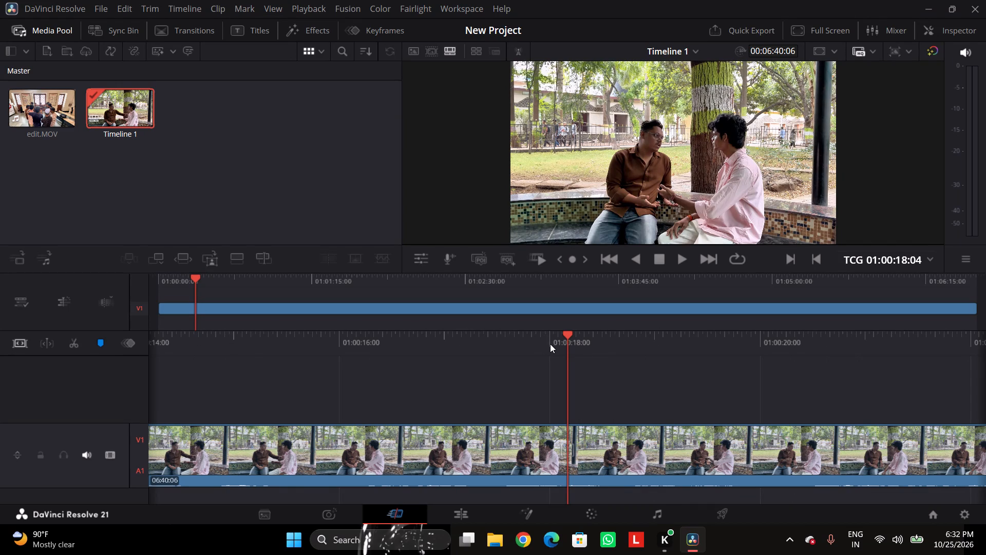
{"action": "left_click_drag", "start_coordinate": [550, 344], "coordinate": [575, 336]}
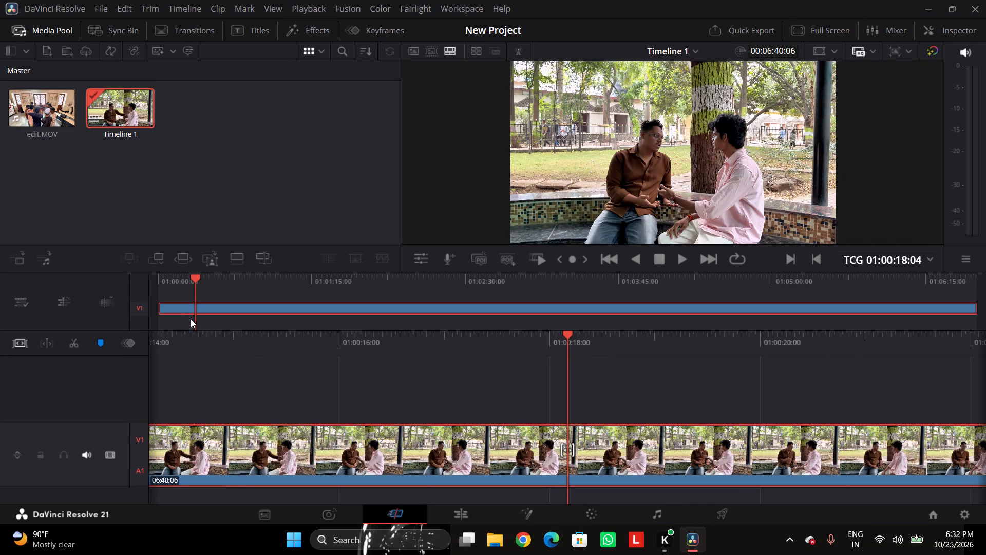
Scrub around 01:00:25 to 01:00:28 to examine the message pop-ups, return to the start, and move the playhead to 01:00:06:05.
{"action": "left_click_drag", "start_coordinate": [196, 319], "coordinate": [215, 319]}
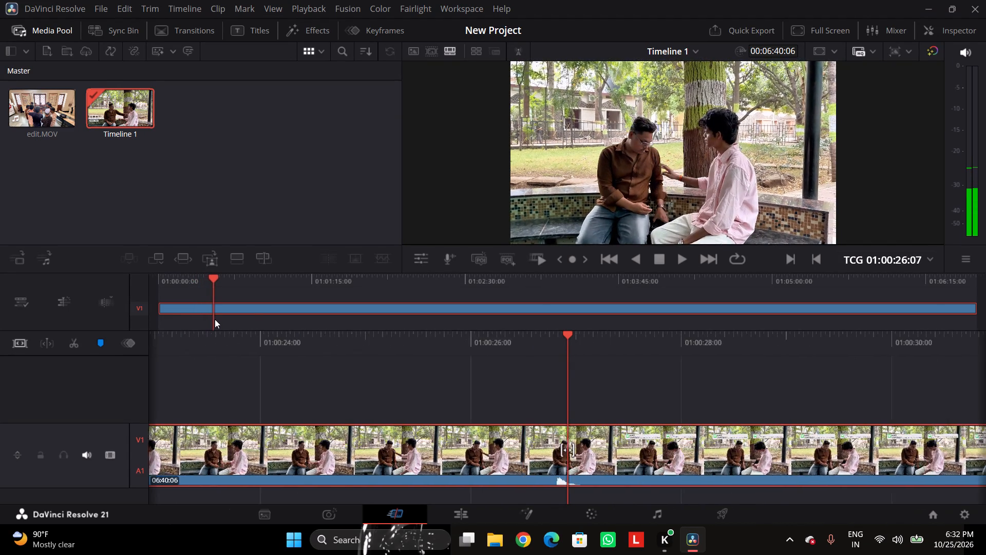
{"action": "left_click_drag", "start_coordinate": [215, 319], "coordinate": [214, 323]}
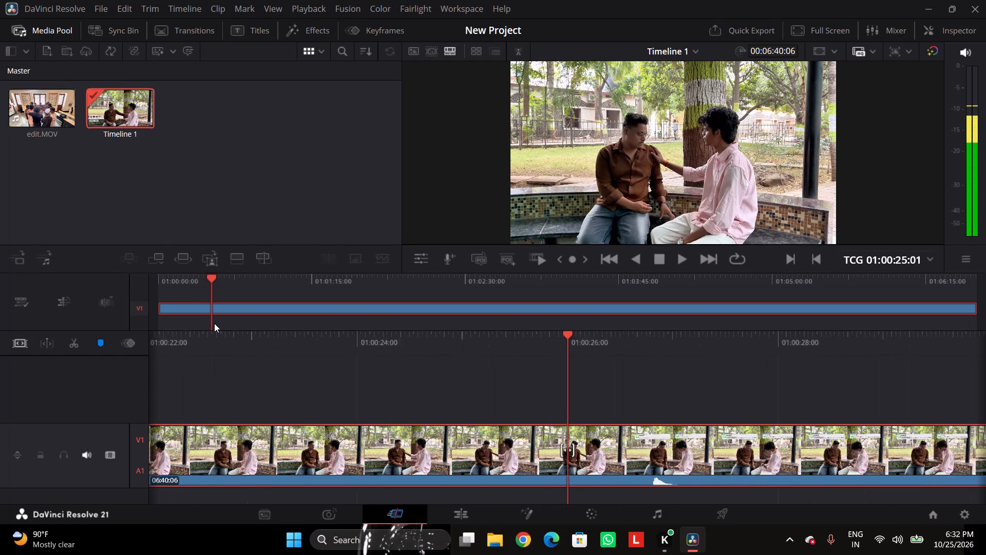
{"action": "left_click_drag", "start_coordinate": [214, 323], "coordinate": [214, 325]}
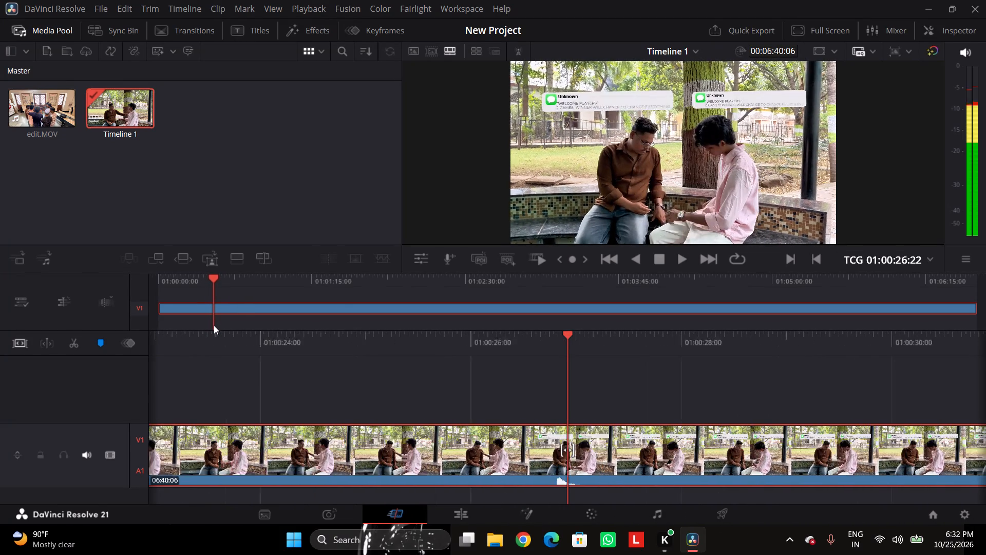
{"action": "left_click_drag", "start_coordinate": [214, 325], "coordinate": [217, 325]}
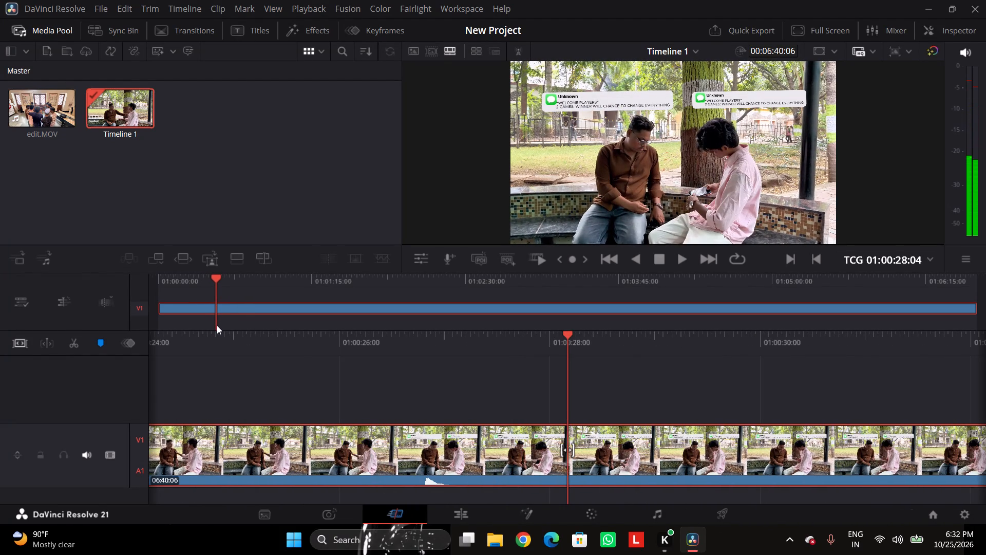
{"action": "left_click_drag", "start_coordinate": [217, 325], "coordinate": [97, 336]}
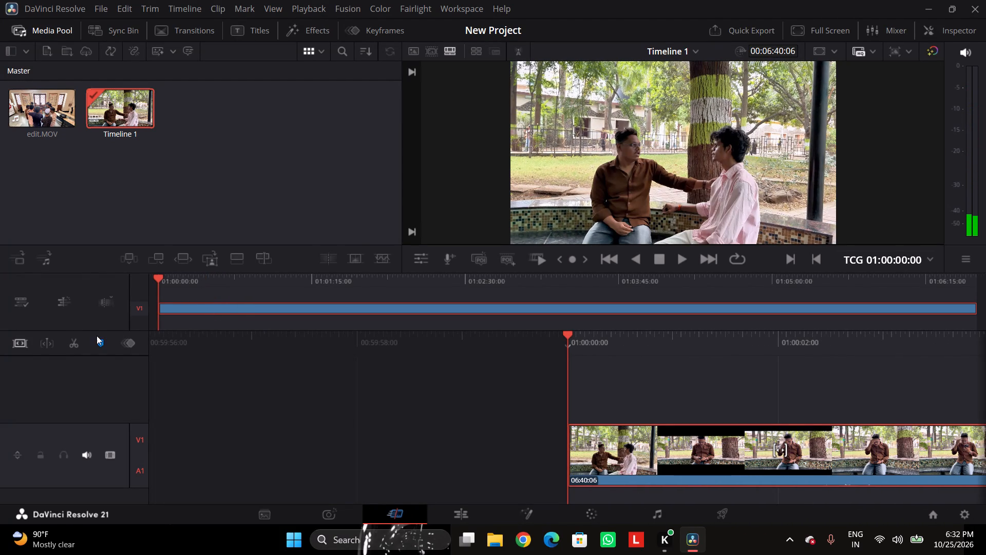
{"action": "left_click_drag", "start_coordinate": [97, 336], "coordinate": [172, 333]}
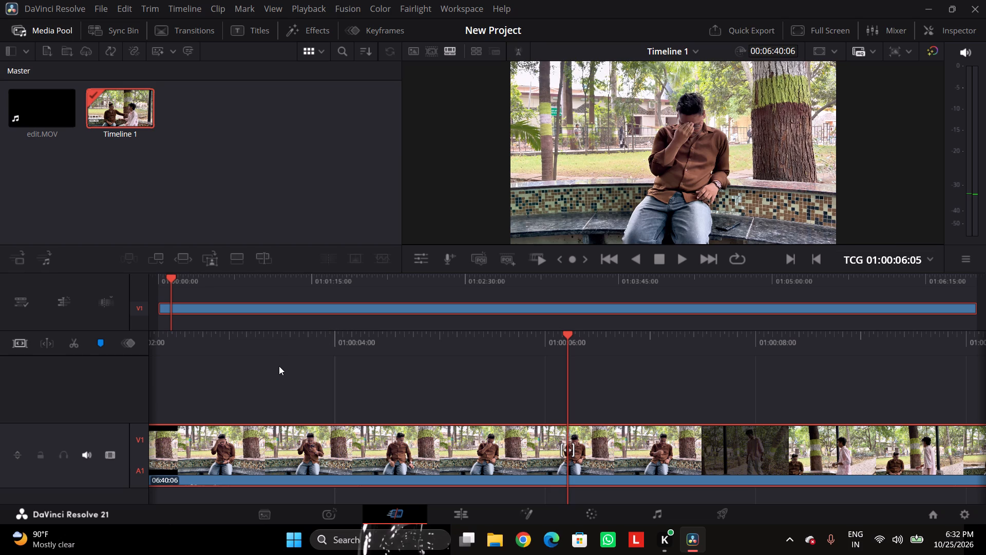
Play the clip forward from 01:00:06:05 with a pause at 01:00:07:18, and play it in reverse to 01:00:01:02.
{"action": "scroll", "coordinate": [281, 386], "scroll_direction": "up", "scroll_amount": 1}
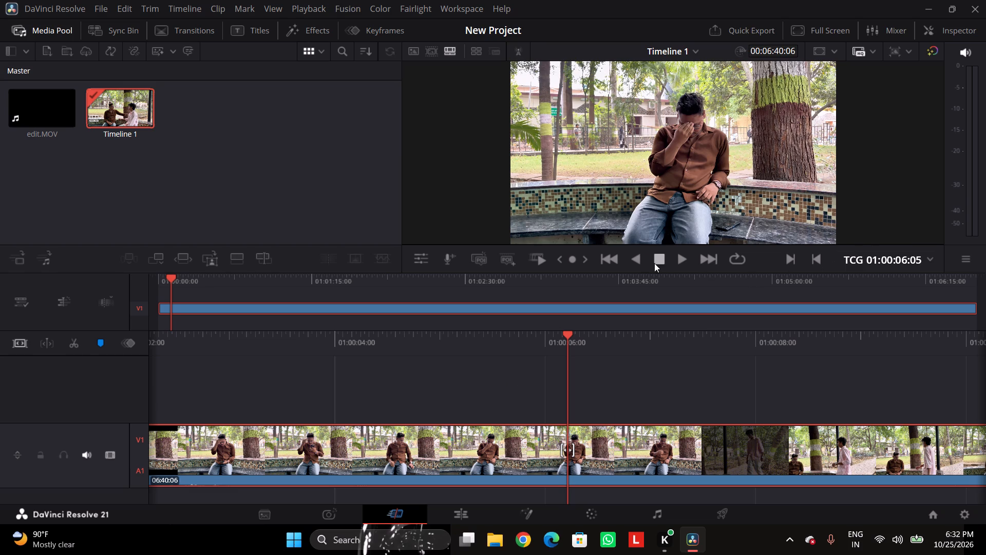
{"action": "left_click", "coordinate": [657, 265]}
{"action": "left_click", "coordinate": [677, 256]}
{"action": "left_click", "coordinate": [677, 260]}
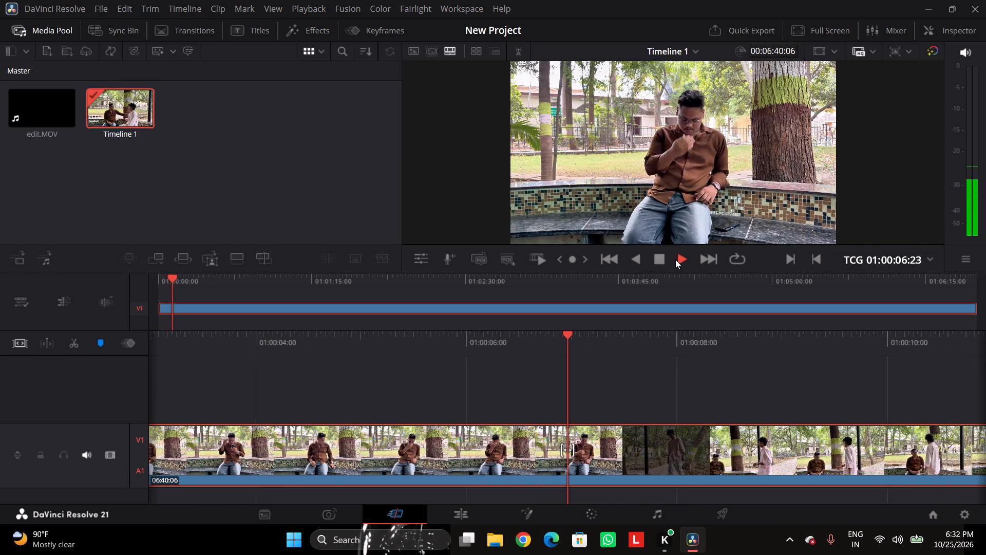
{"action": "left_click", "coordinate": [659, 260]}
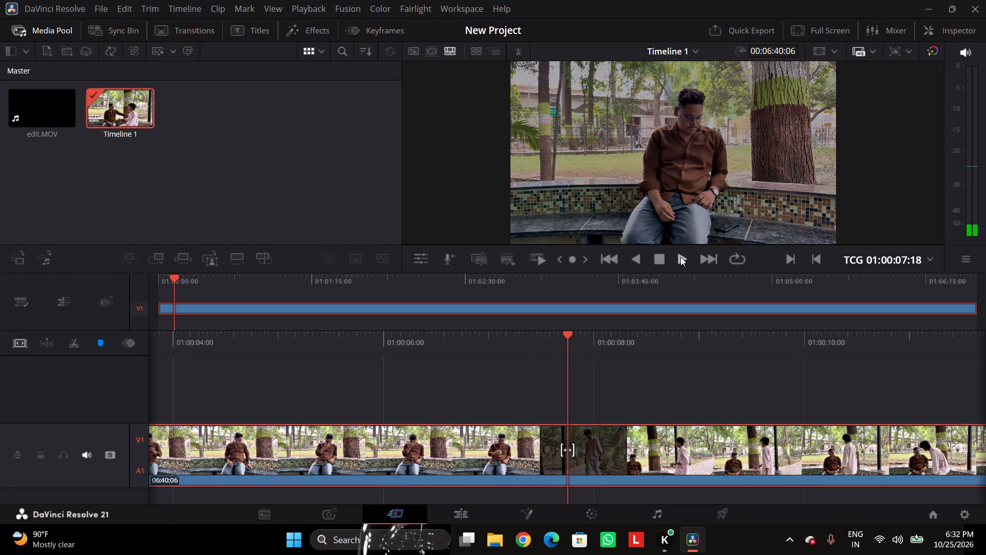
{"action": "left_click", "coordinate": [680, 257]}
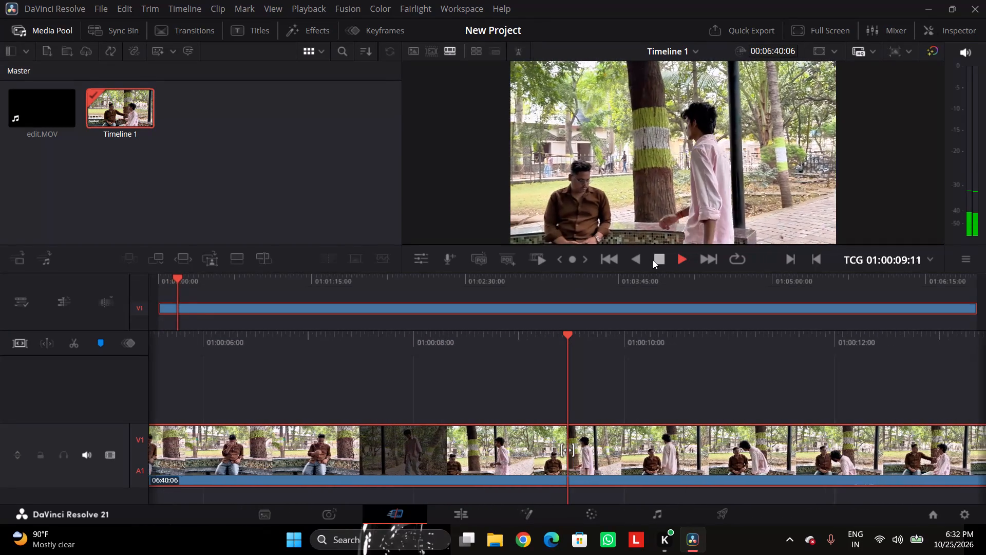
{"action": "left_click", "coordinate": [638, 264]}
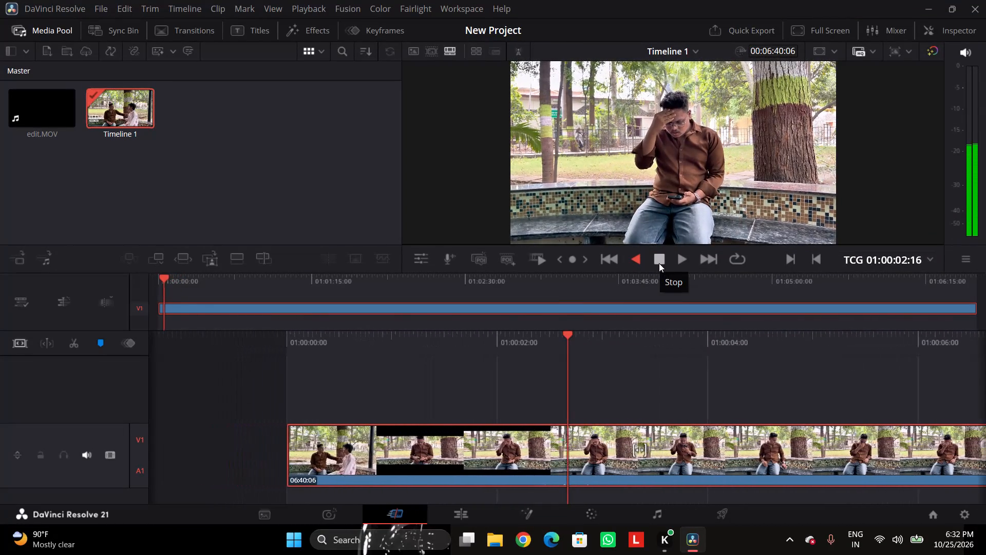
{"action": "left_click", "coordinate": [659, 260]}
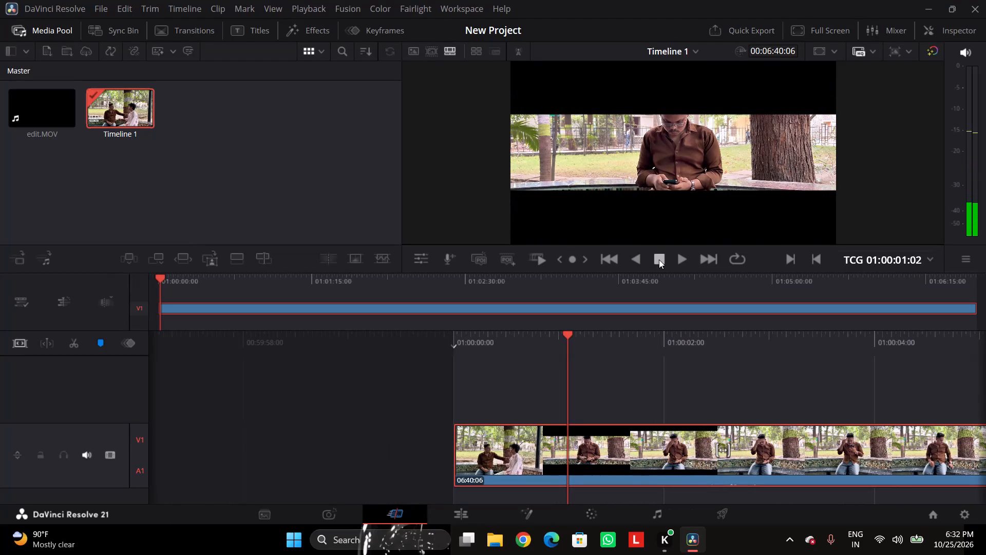
{"action": "left_click", "coordinate": [659, 260]}
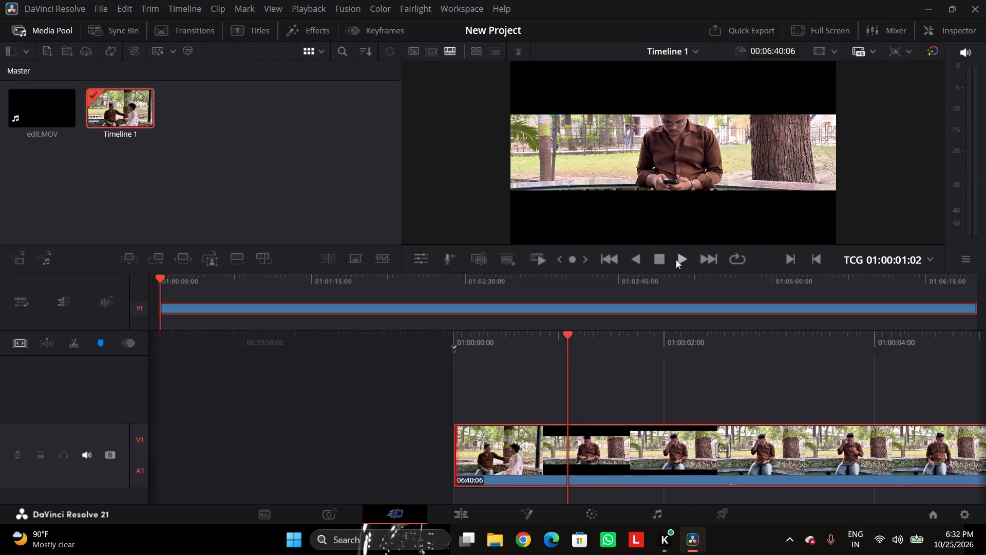
Play the opening seconds forward to 01:00:03:04 and in reverse to 01:00:01:15, stopping there.
{"action": "left_click", "coordinate": [676, 260]}
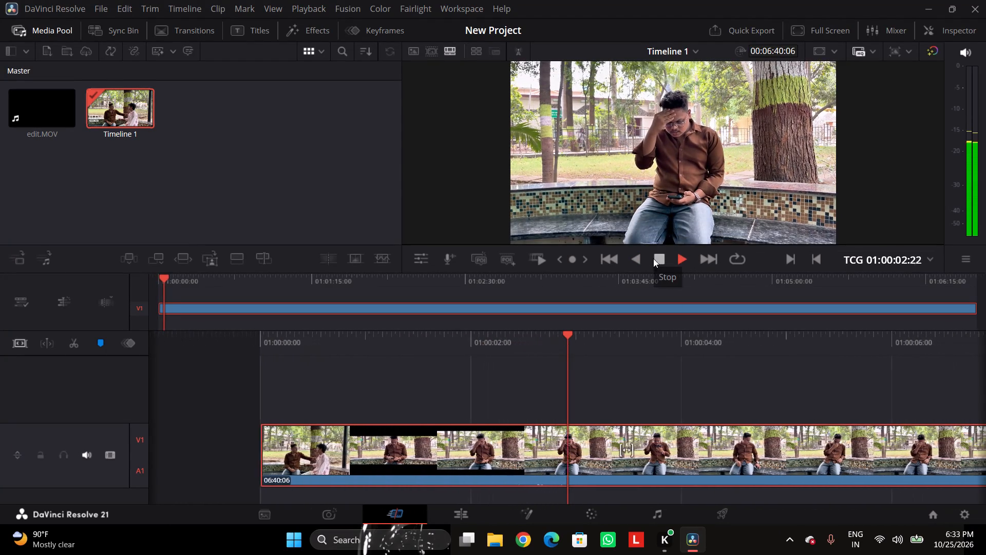
{"action": "left_click", "coordinate": [653, 258]}
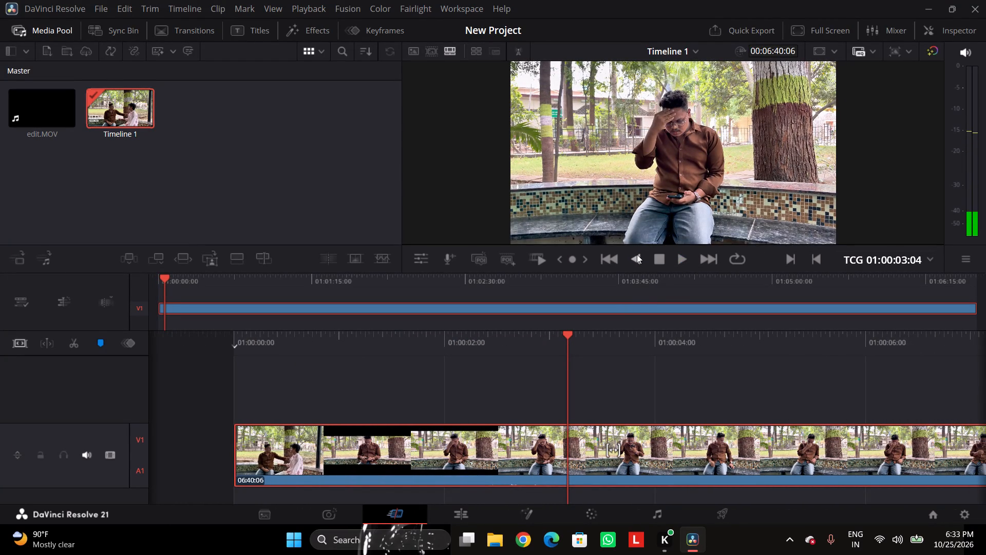
{"action": "left_click", "coordinate": [637, 254]}
{"action": "left_click", "coordinate": [659, 261]}
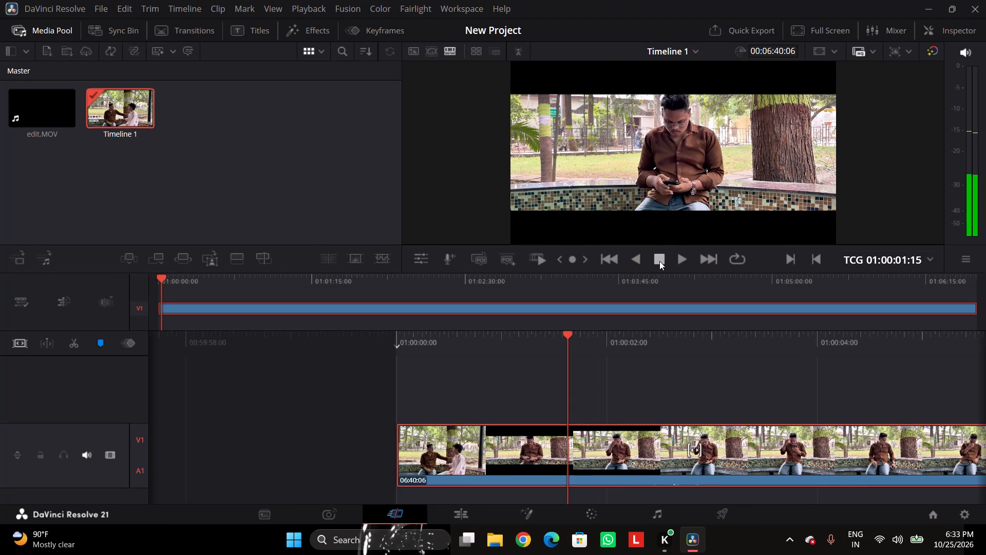
Play the clip forward from 01:00:01:15 and stop at 01:00:02:21.
{"action": "left_click", "coordinate": [659, 261]}
{"action": "left_click", "coordinate": [674, 258]}
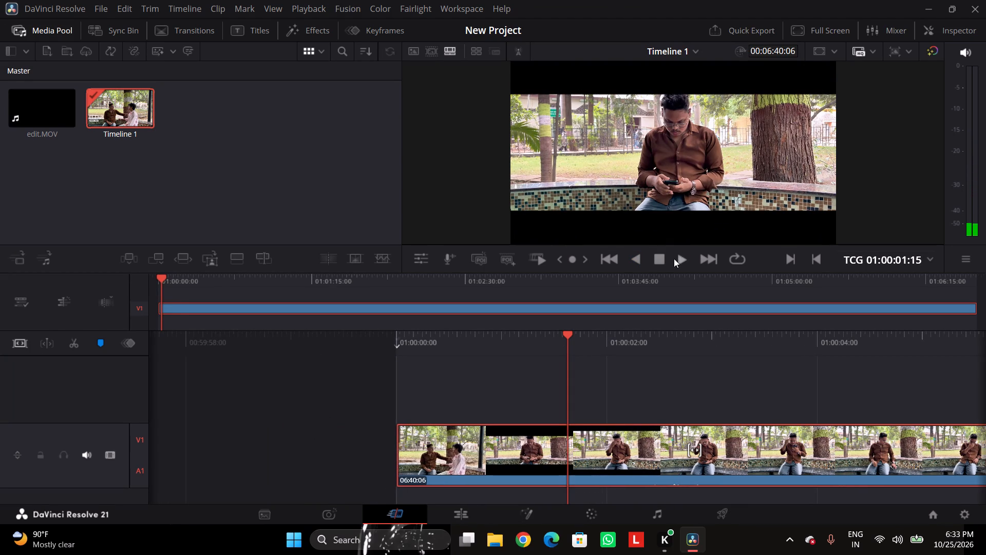
{"action": "left_click", "coordinate": [662, 258]}
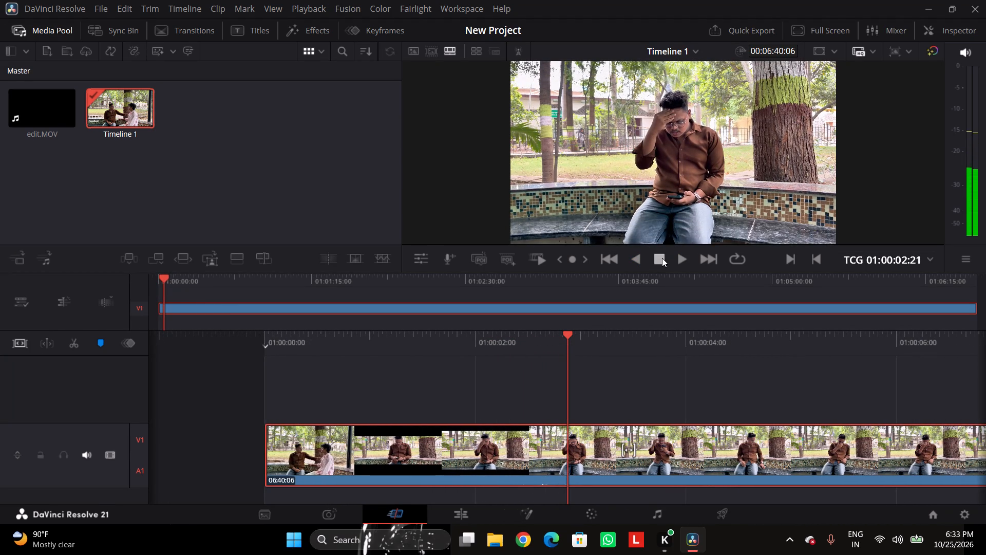
Import the image "Job Application Rejection Email with Stamp" from the download D folder into the media pool.
{"action": "left_click", "coordinate": [109, 9]}
{"action": "left_click", "coordinate": [139, 183]}
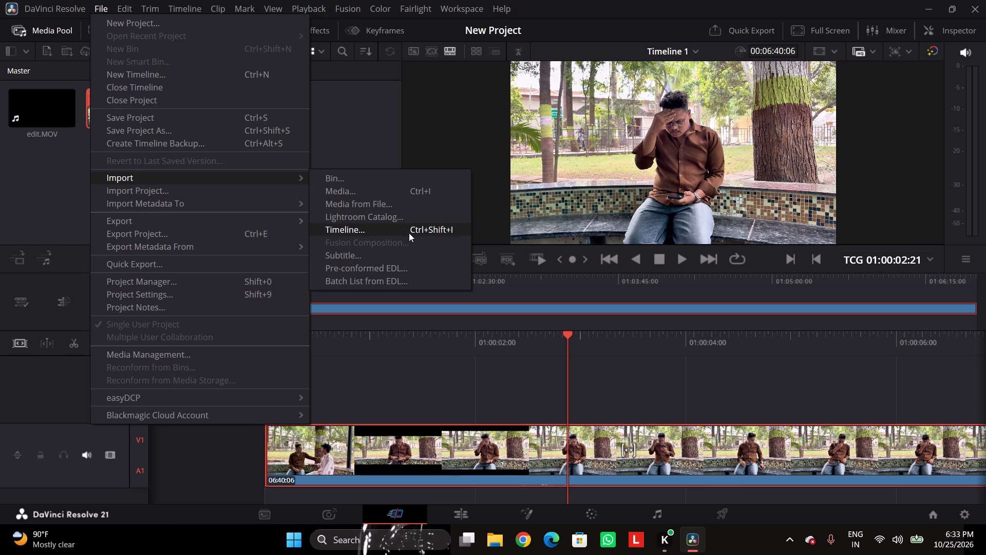
{"action": "left_click", "coordinate": [389, 192]}
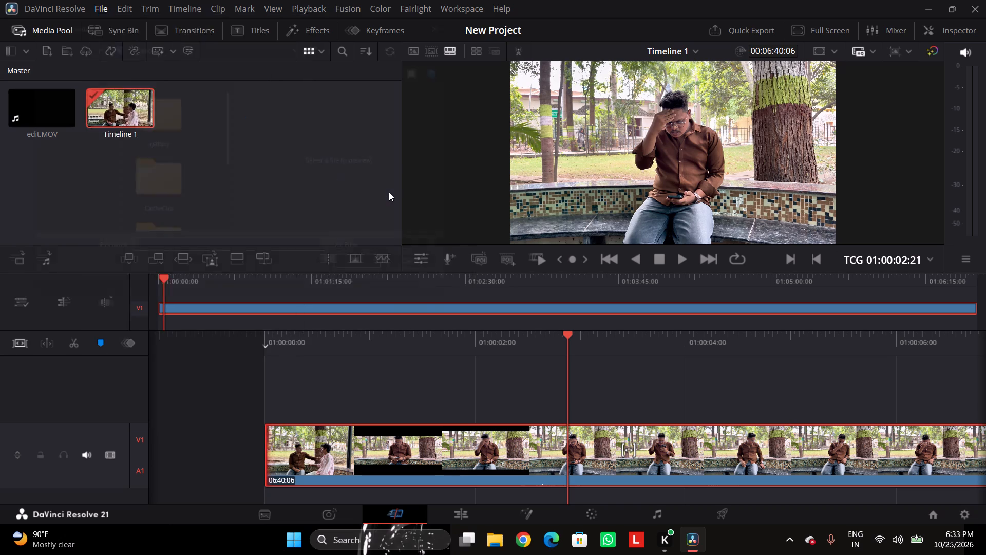
{"action": "scroll", "coordinate": [158, 178], "scroll_direction": "down", "scroll_amount": 2}
{"action": "left_click", "coordinate": [68, 169]}
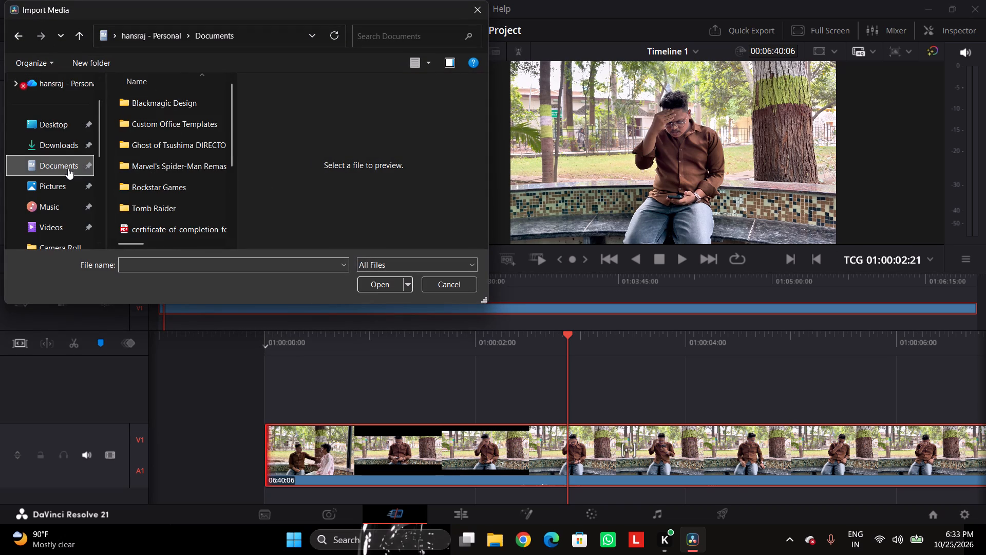
{"action": "left_click", "coordinate": [63, 150]}
{"action": "scroll", "coordinate": [63, 150], "scroll_direction": "down", "scroll_amount": 2}
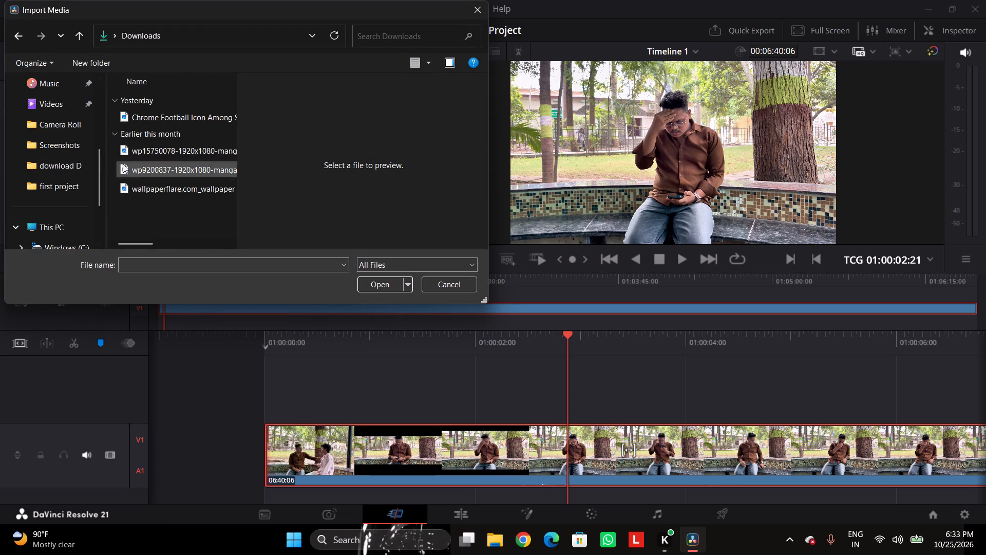
{"action": "left_click", "coordinate": [50, 158]}
{"action": "left_click", "coordinate": [163, 138]}
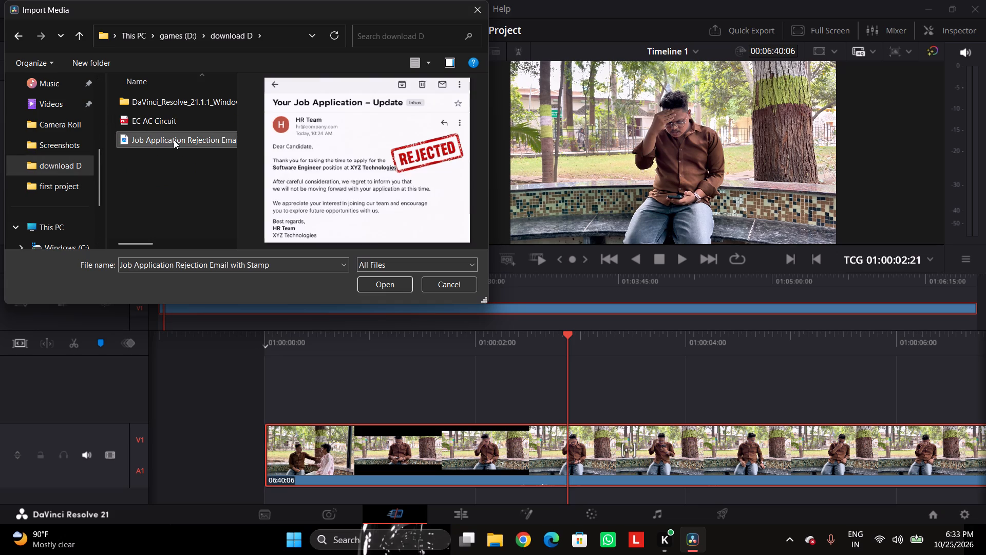
{"action": "left_click", "coordinate": [389, 283]}
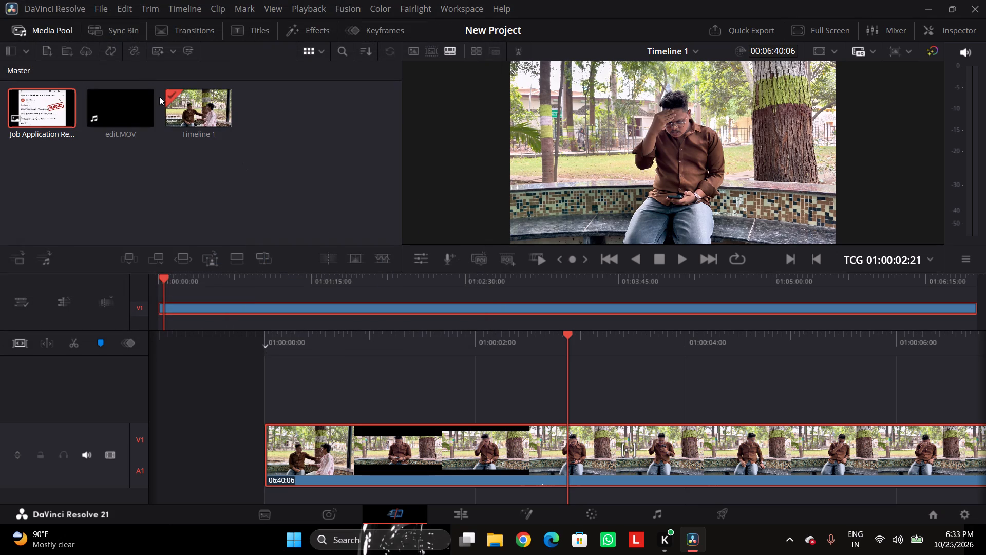
Place the rejection email image on a new V2 track above the video, starting at about 01:00:01:22.
{"action": "left_click", "coordinate": [39, 112]}
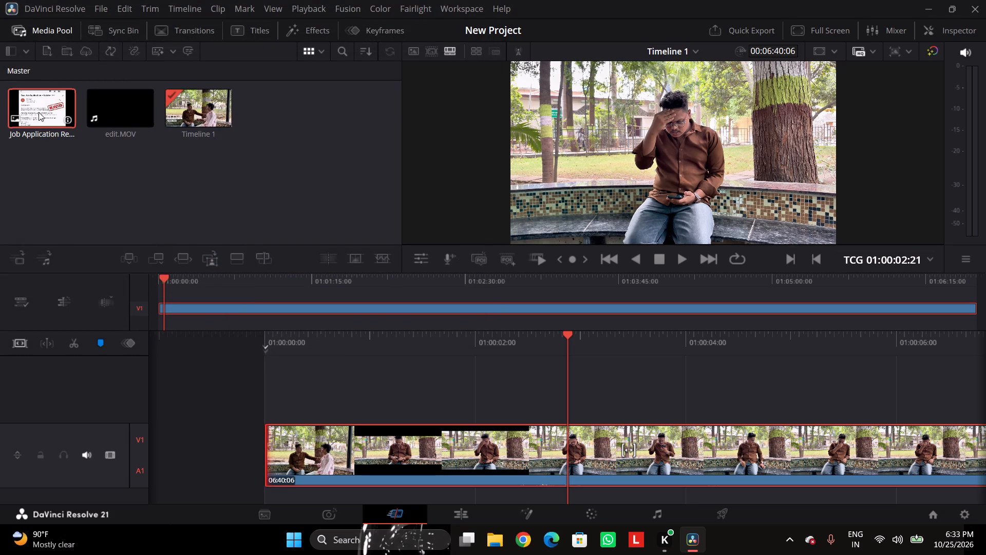
{"action": "left_click_drag", "start_coordinate": [39, 112], "coordinate": [160, 245]}
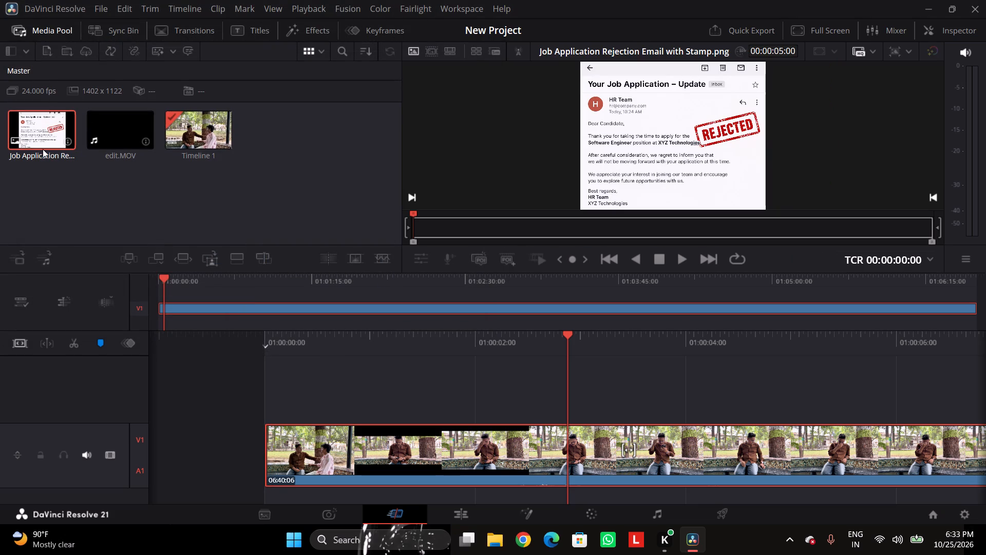
{"action": "left_click_drag", "start_coordinate": [44, 127], "coordinate": [365, 372]}
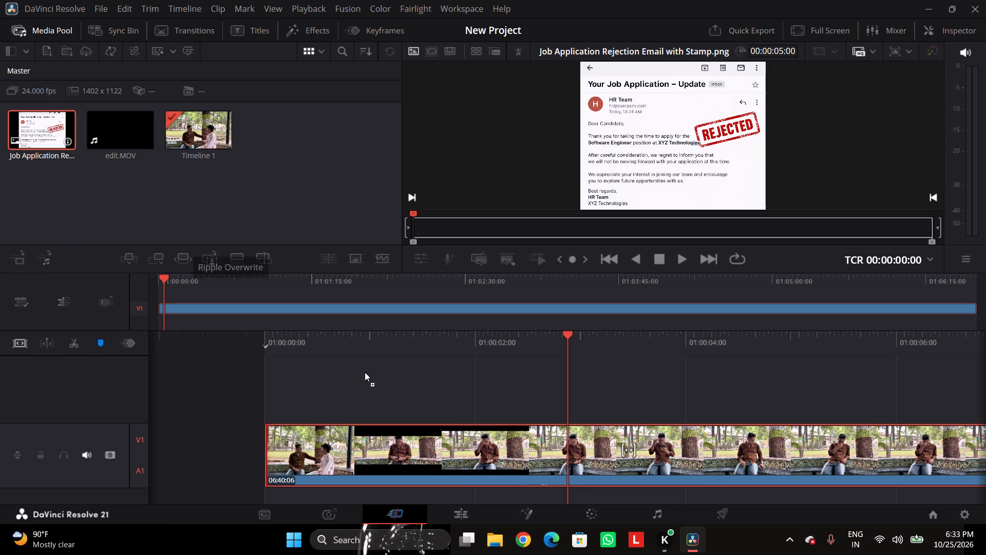
{"action": "left_click_drag", "start_coordinate": [365, 372], "coordinate": [468, 398]}
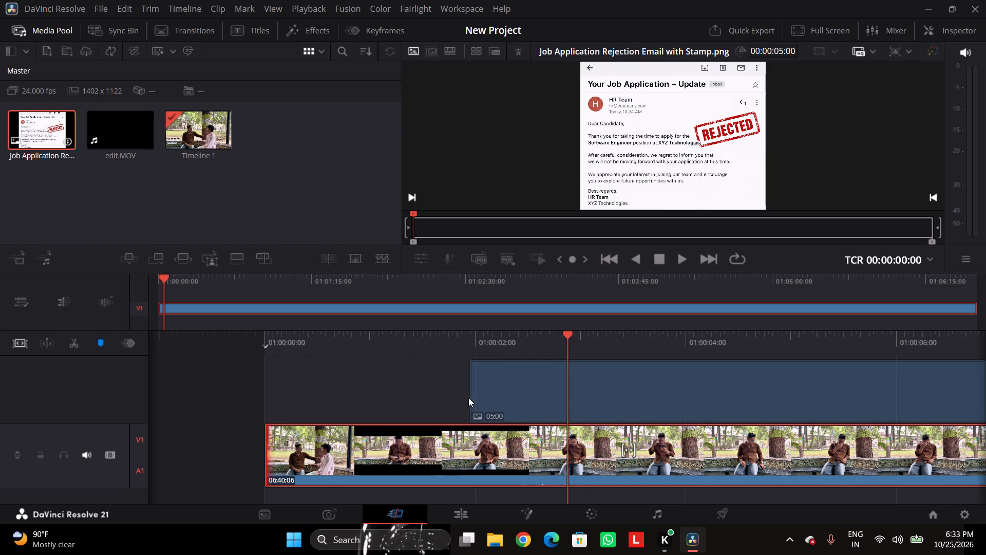
{"action": "scroll", "coordinate": [735, 405], "scroll_direction": "down", "scroll_amount": 2}
{"action": "scroll", "coordinate": [732, 387], "scroll_direction": "up", "scroll_amount": 5}
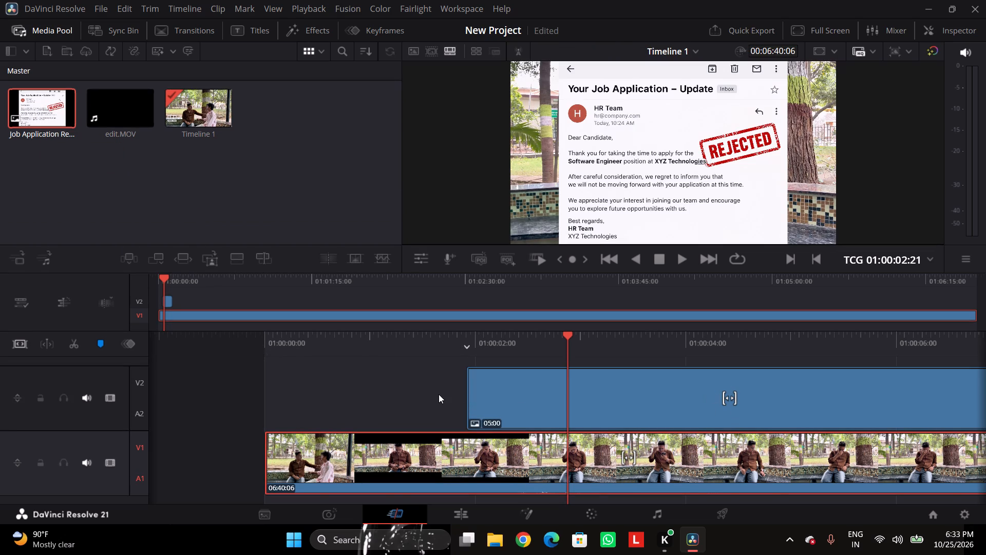
{"action": "left_click_drag", "start_coordinate": [438, 395], "coordinate": [381, 401]}
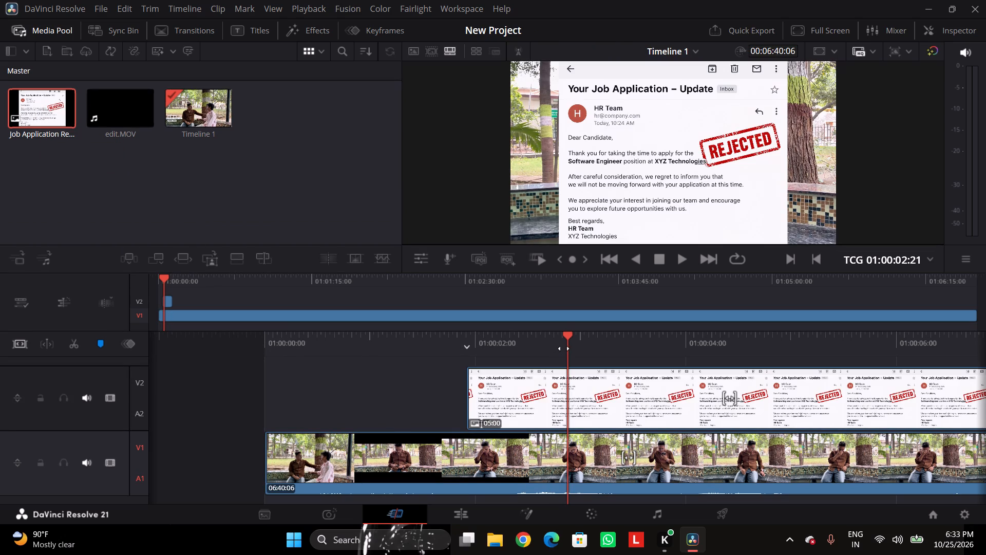
Trim the end of the rejection email clip on V2 so its duration is 00:12.
{"action": "left_click_drag", "start_coordinate": [568, 354], "coordinate": [161, 411]}
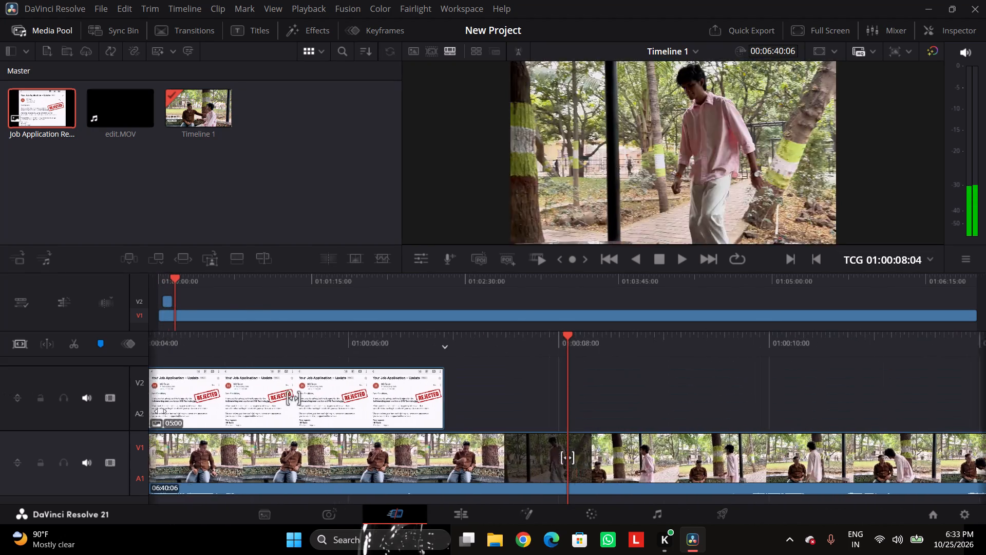
{"action": "left_click_drag", "start_coordinate": [161, 411], "coordinate": [427, 434]}
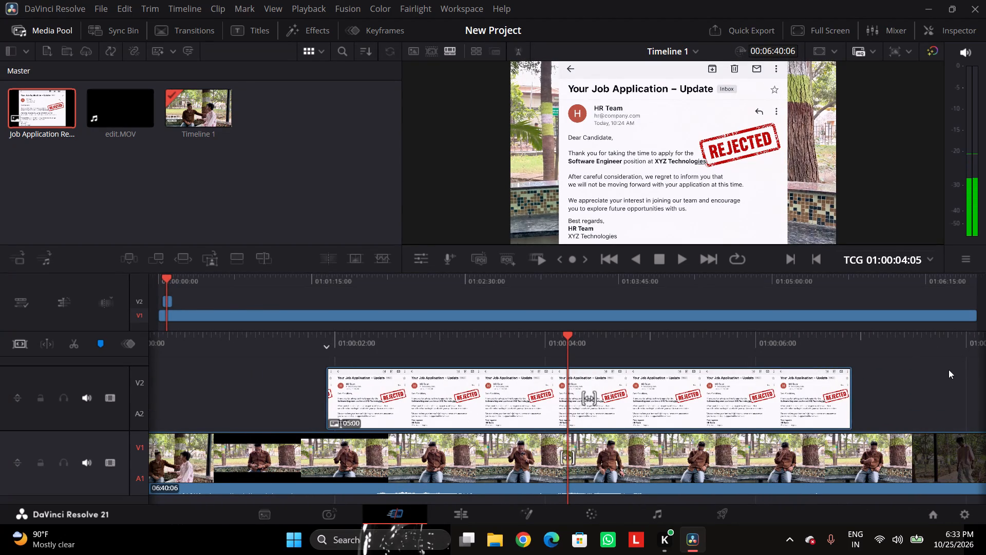
{"action": "left_click_drag", "start_coordinate": [849, 393], "coordinate": [594, 415]}
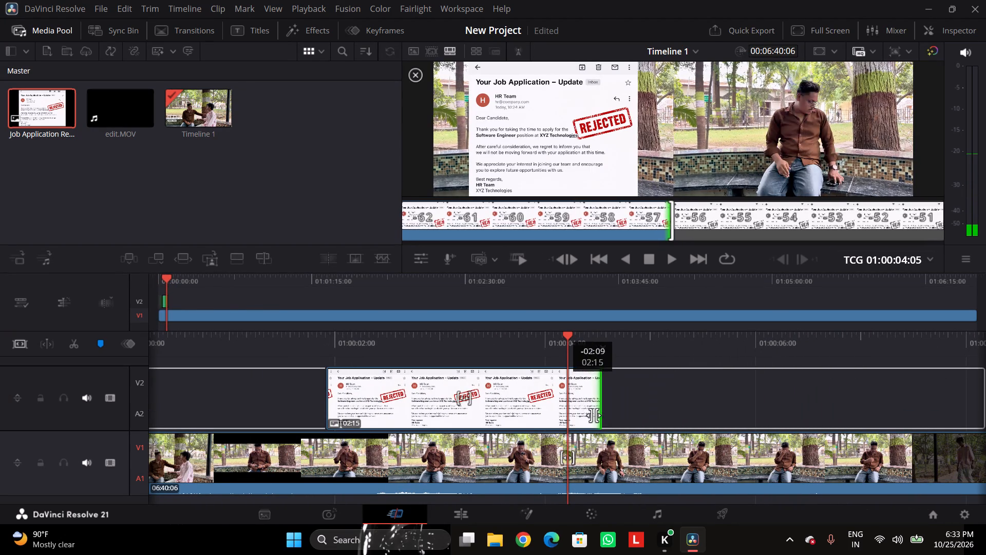
{"action": "left_click_drag", "start_coordinate": [594, 415], "coordinate": [389, 424]}
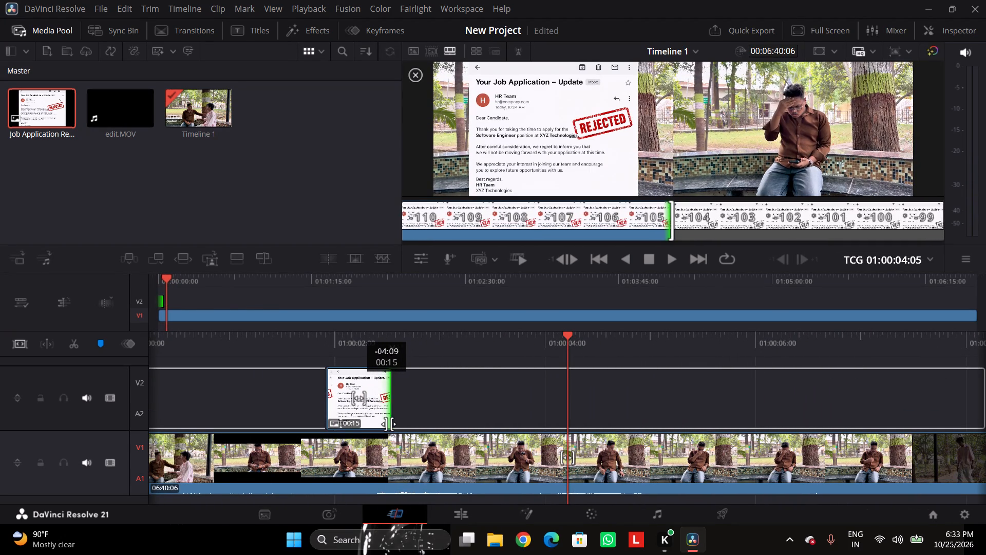
{"action": "left_click_drag", "start_coordinate": [389, 424], "coordinate": [375, 424]}
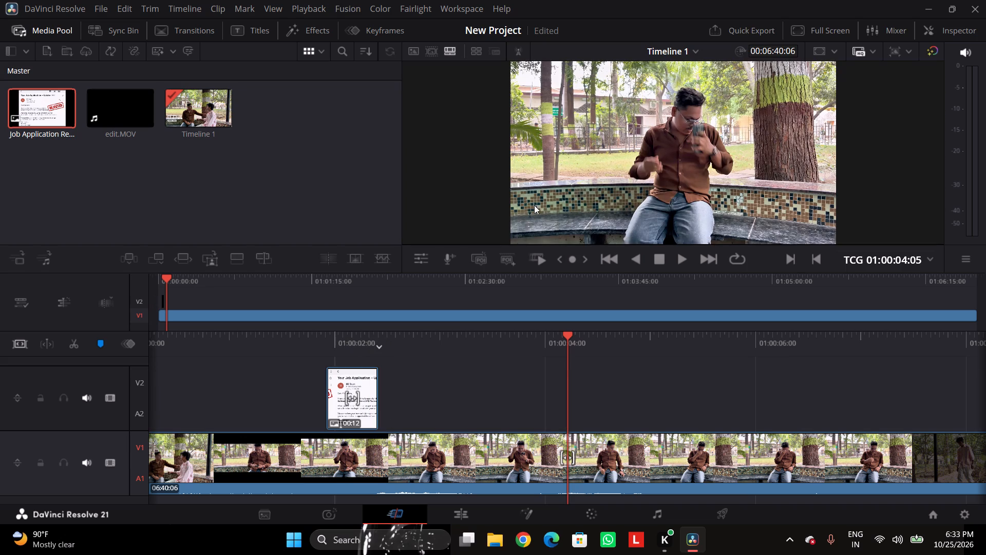
{"action": "left_click", "coordinate": [373, 388]}
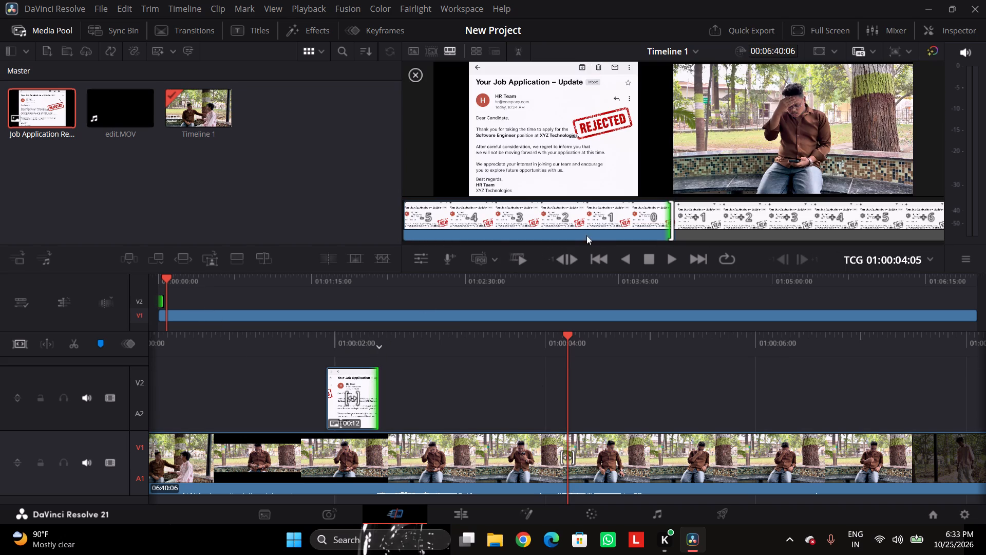
Play in reverse to 01:00:00:22, select the rejection email clip, and play forward, stopping over it at 01:00:02:07.
{"action": "left_click", "coordinate": [634, 261]}
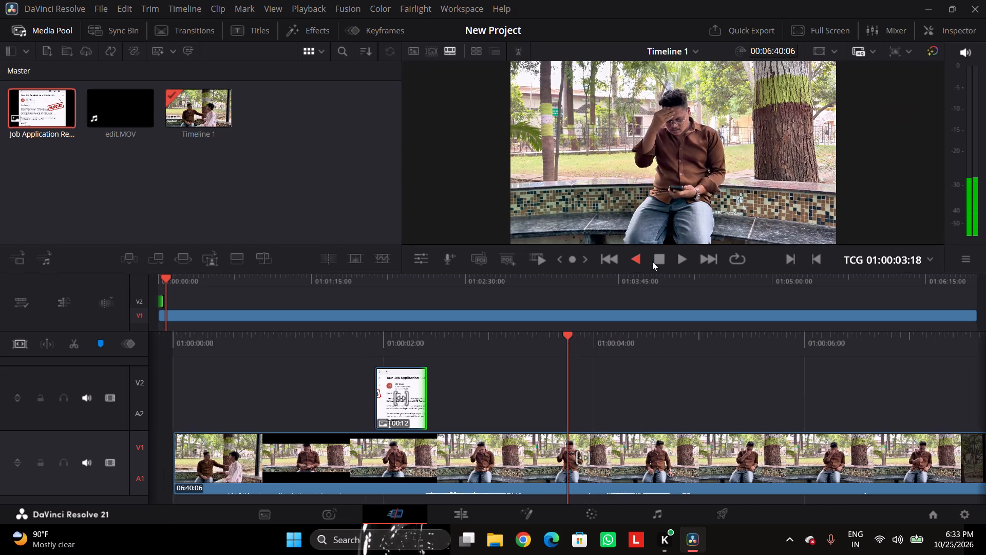
{"action": "left_click", "coordinate": [659, 261]}
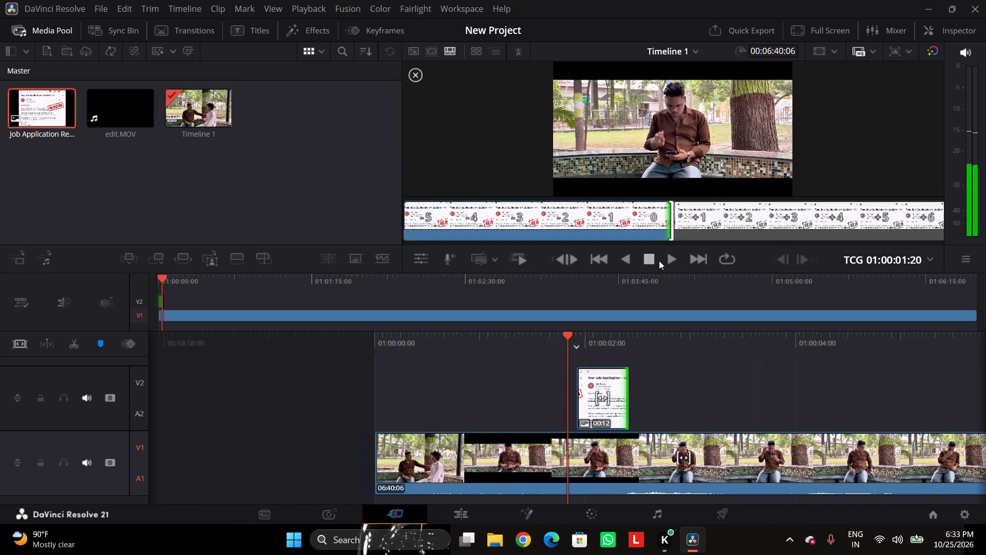
{"action": "left_click", "coordinate": [629, 260]}
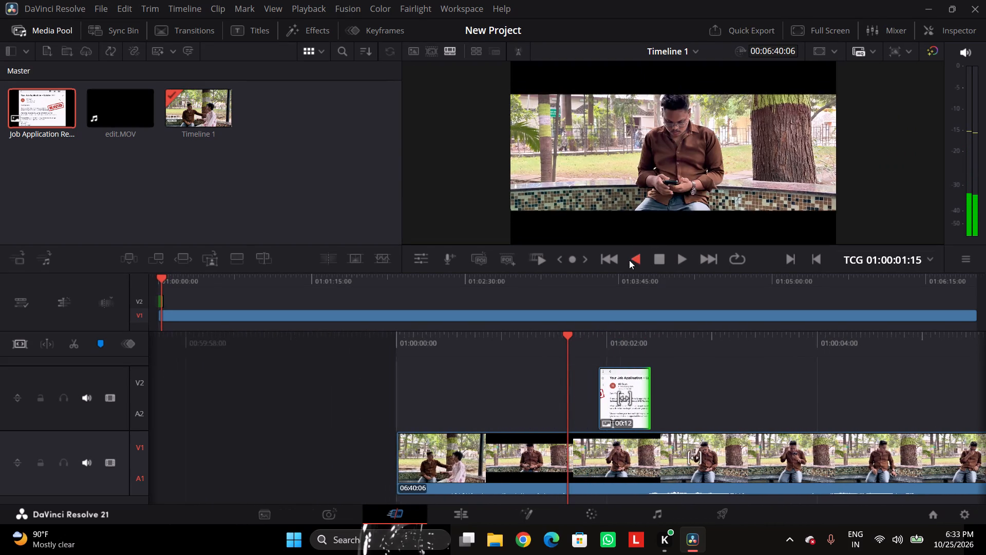
{"action": "left_click", "coordinate": [657, 261]}
{"action": "left_click", "coordinate": [694, 407]}
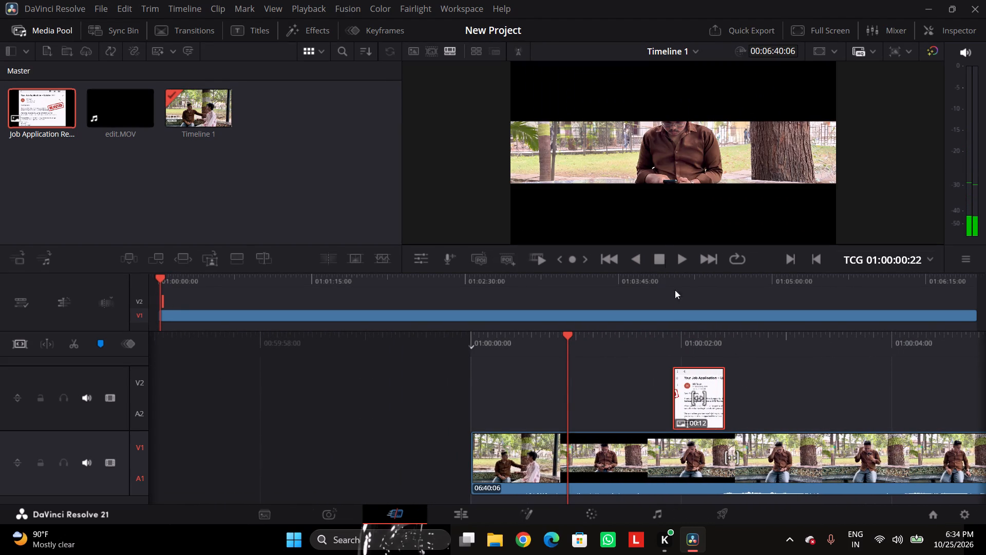
{"action": "left_click", "coordinate": [680, 260]}
{"action": "left_click", "coordinate": [662, 262]}
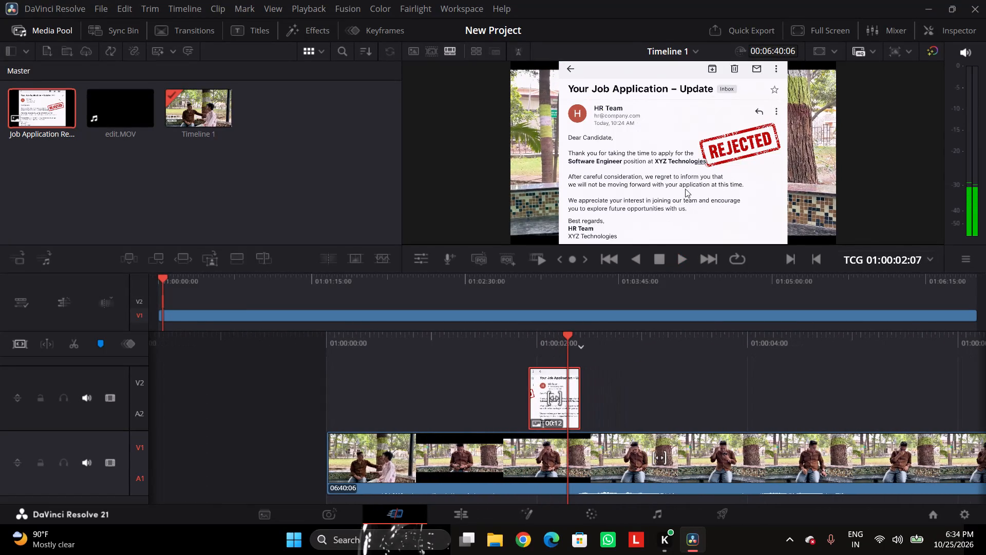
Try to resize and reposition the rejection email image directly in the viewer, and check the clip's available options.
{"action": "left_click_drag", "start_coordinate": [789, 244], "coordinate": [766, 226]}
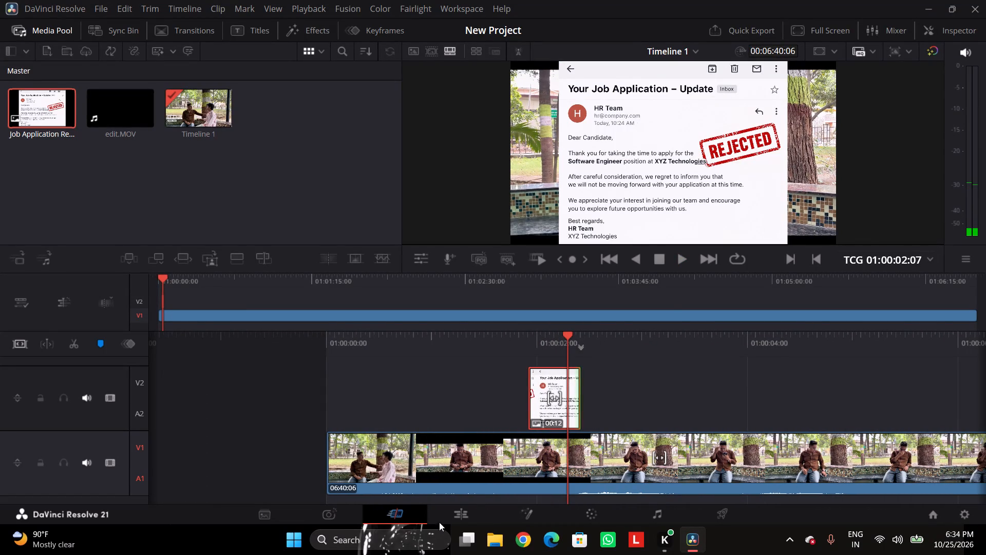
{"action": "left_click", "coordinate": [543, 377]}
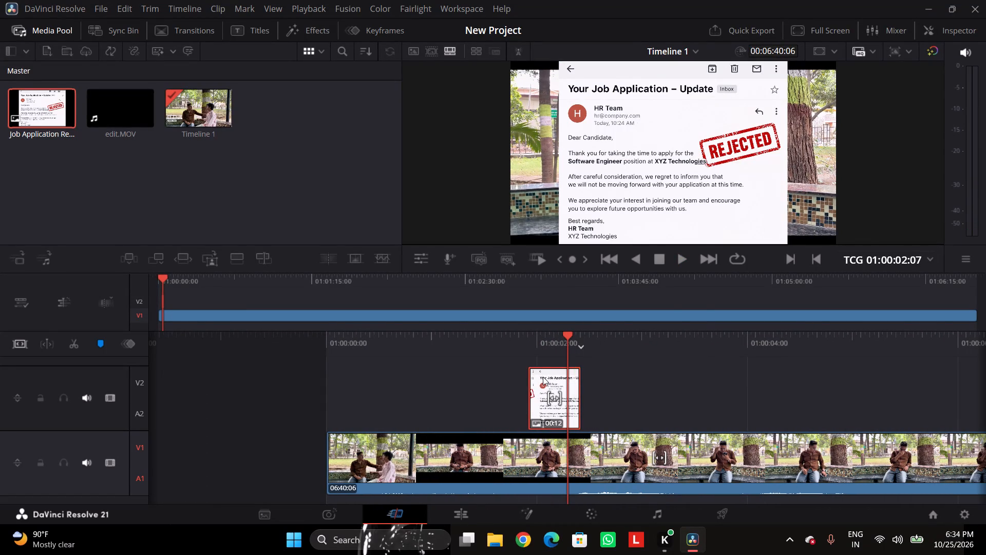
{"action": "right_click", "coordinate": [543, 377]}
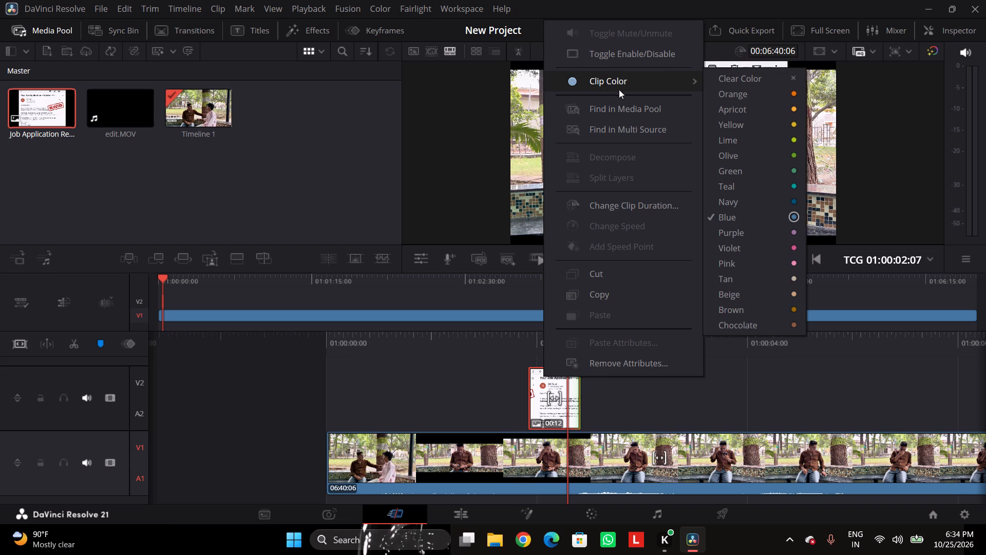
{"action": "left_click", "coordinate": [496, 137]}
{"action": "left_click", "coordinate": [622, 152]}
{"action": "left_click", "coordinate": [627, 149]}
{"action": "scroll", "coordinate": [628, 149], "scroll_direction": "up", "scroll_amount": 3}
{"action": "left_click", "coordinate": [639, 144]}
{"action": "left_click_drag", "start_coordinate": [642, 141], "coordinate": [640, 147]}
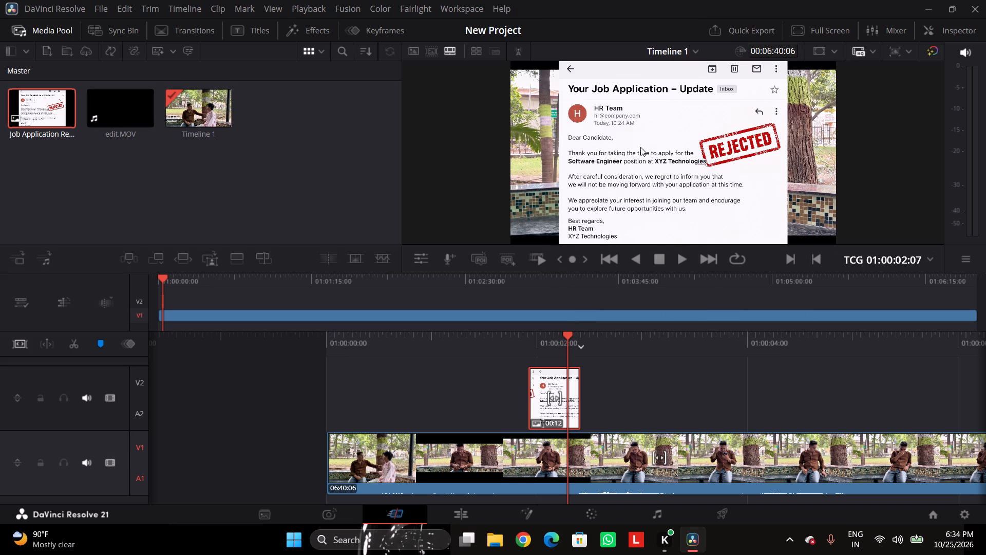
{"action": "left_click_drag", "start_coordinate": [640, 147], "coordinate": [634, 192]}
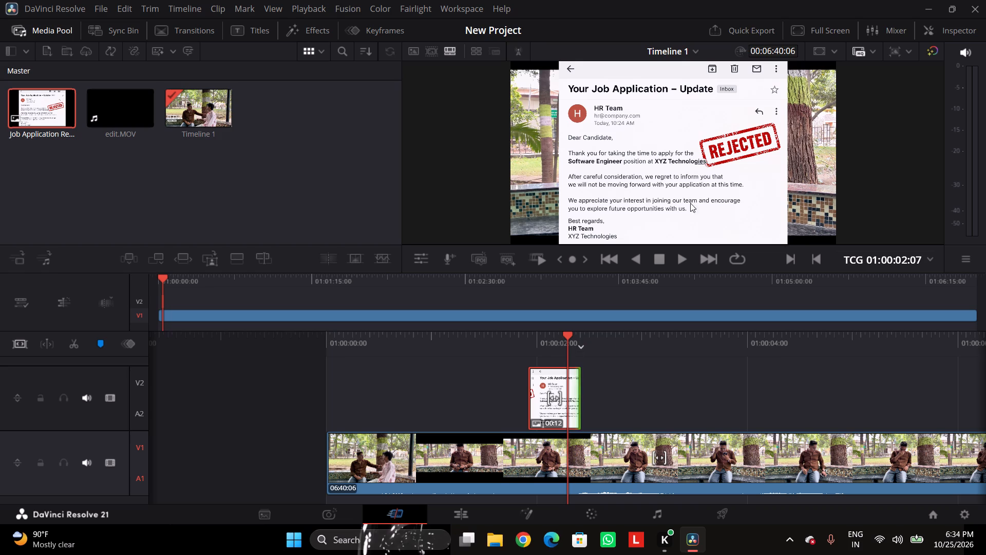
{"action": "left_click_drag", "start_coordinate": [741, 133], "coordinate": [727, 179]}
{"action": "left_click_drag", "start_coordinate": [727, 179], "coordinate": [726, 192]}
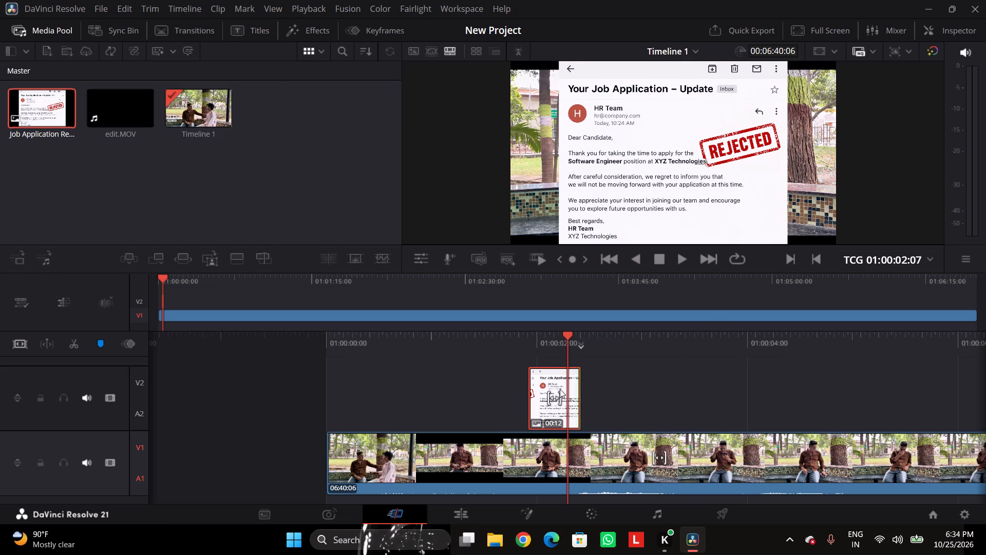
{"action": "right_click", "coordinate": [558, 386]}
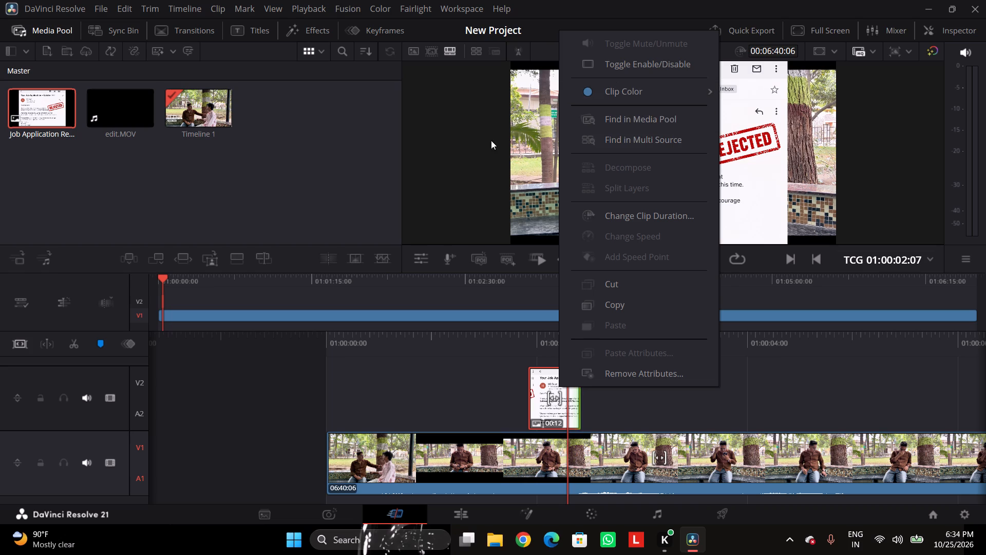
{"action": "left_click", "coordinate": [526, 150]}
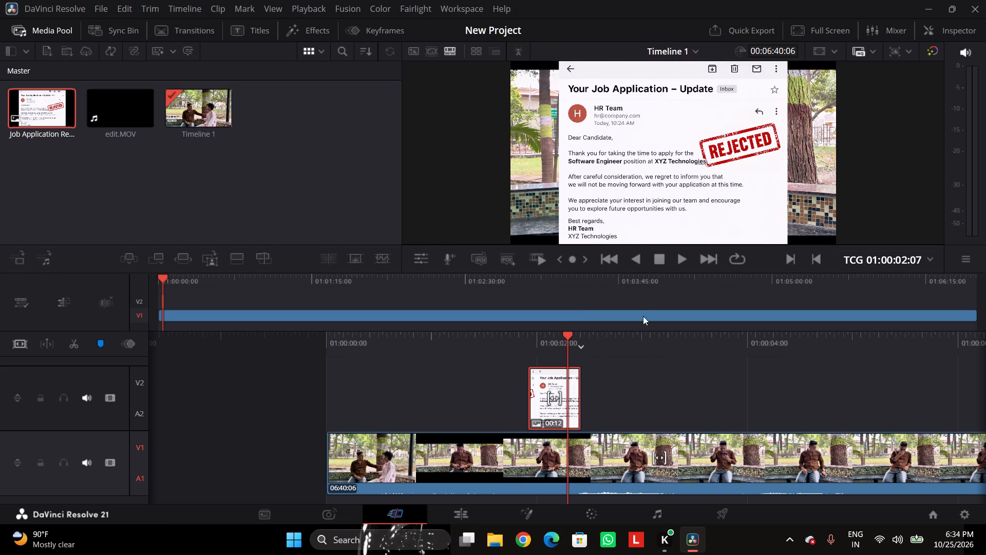
Move the rejection email clip down into the V1 video, then back up to V2 starting at about 01:00:01:15.
{"action": "left_click_drag", "start_coordinate": [554, 374], "coordinate": [555, 459]}
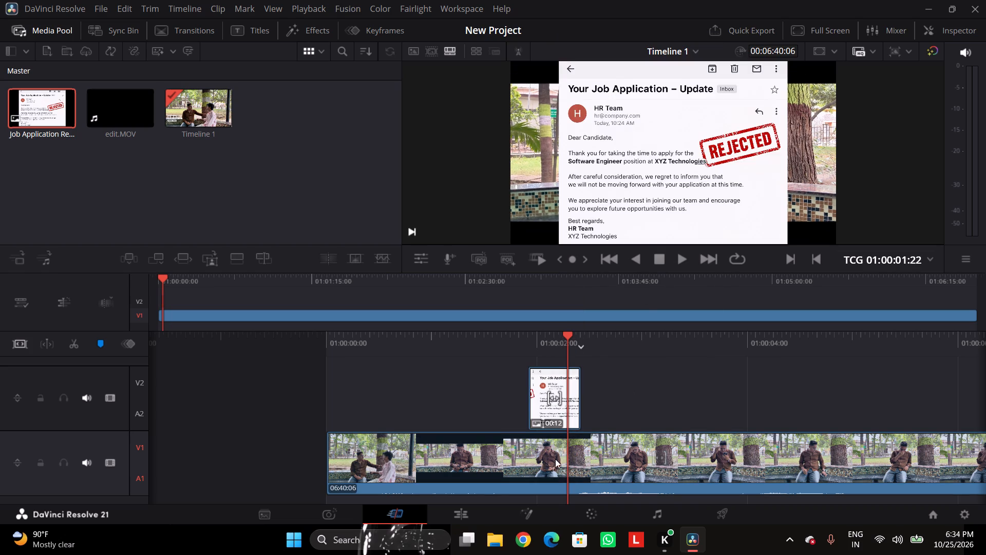
{"action": "left_click_drag", "start_coordinate": [555, 459], "coordinate": [545, 543]}
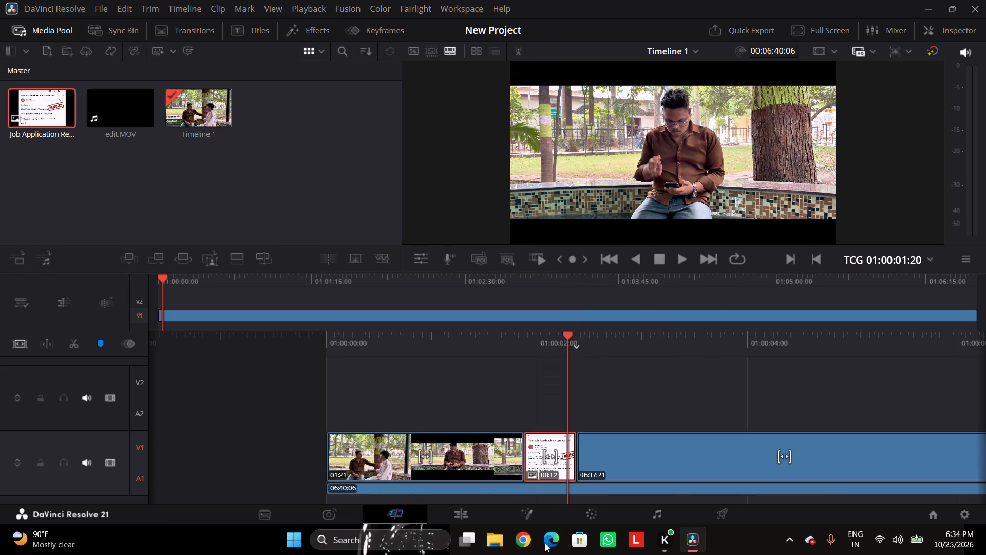
{"action": "left_click_drag", "start_coordinate": [552, 438], "coordinate": [523, 383]}
Delete the gap between the two video segments on V1 so they join.
{"action": "left_click", "coordinate": [541, 468]}
{"action": "left_click", "coordinate": [542, 464]}
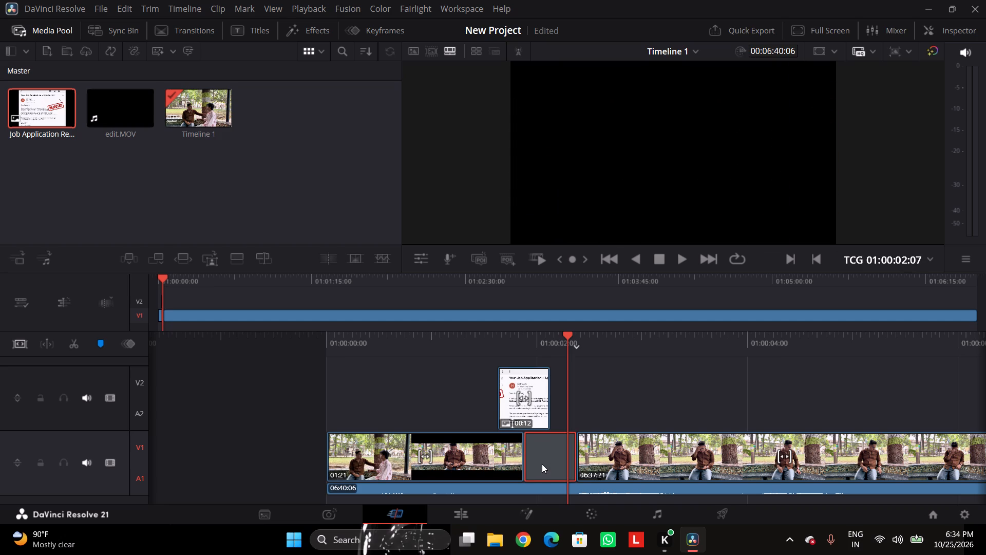
{"action": "right_click", "coordinate": [549, 456]}
{"action": "right_click", "coordinate": [549, 456]}
{"action": "key", "text": "Delete"}
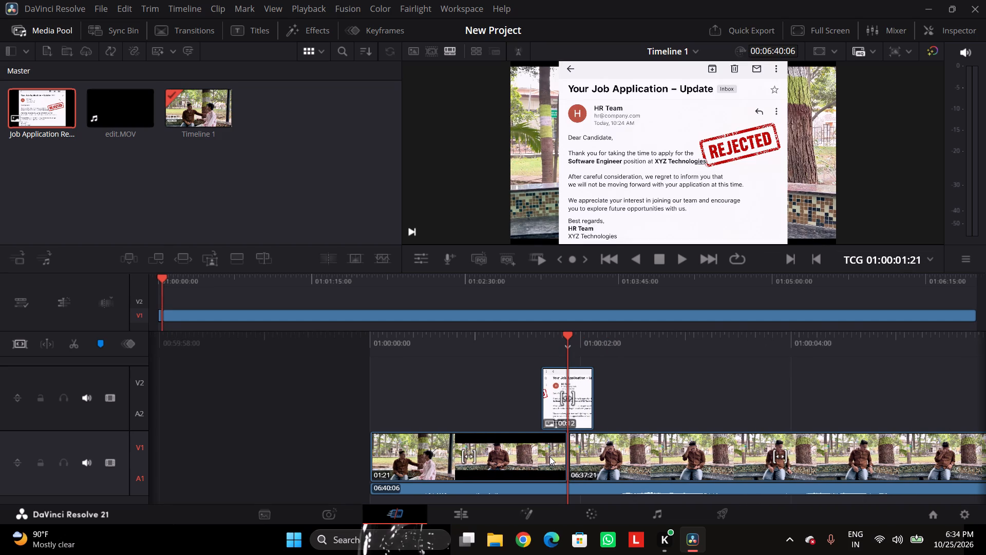
Play in reverse to 01:00:00:14, then scrub forward to the start of the rejection email clip at 01:00:01:15.
{"action": "left_click_drag", "start_coordinate": [646, 385], "coordinate": [718, 403]}
{"action": "left_click", "coordinate": [644, 258]}
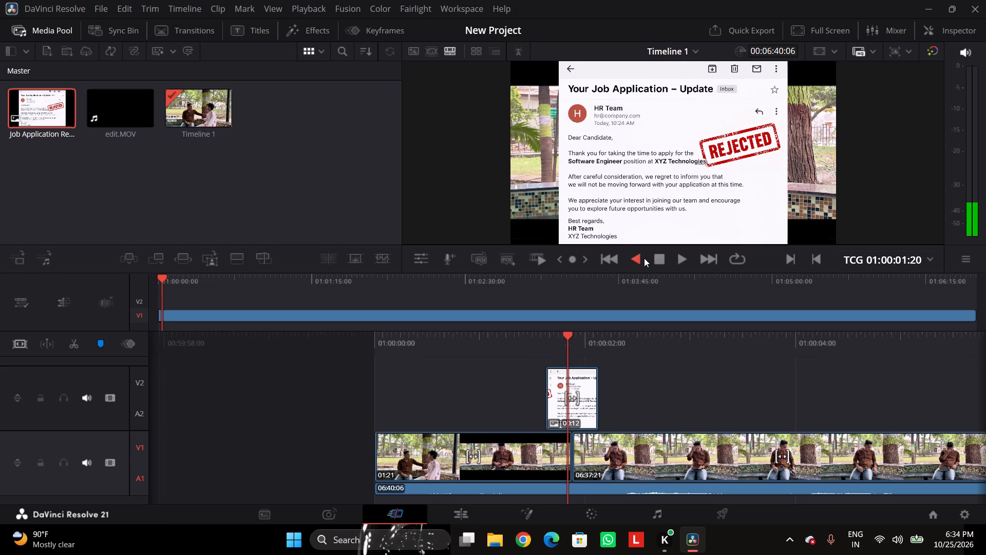
{"action": "left_click", "coordinate": [660, 258]}
{"action": "left_click", "coordinate": [717, 397]}
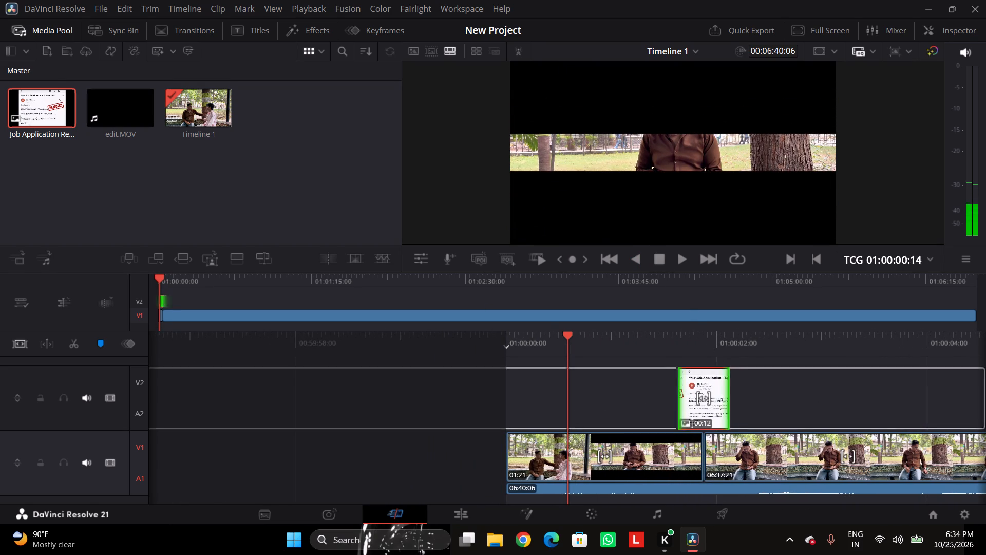
{"action": "left_click", "coordinate": [665, 133]}
{"action": "left_click_drag", "start_coordinate": [667, 451], "coordinate": [638, 459]}
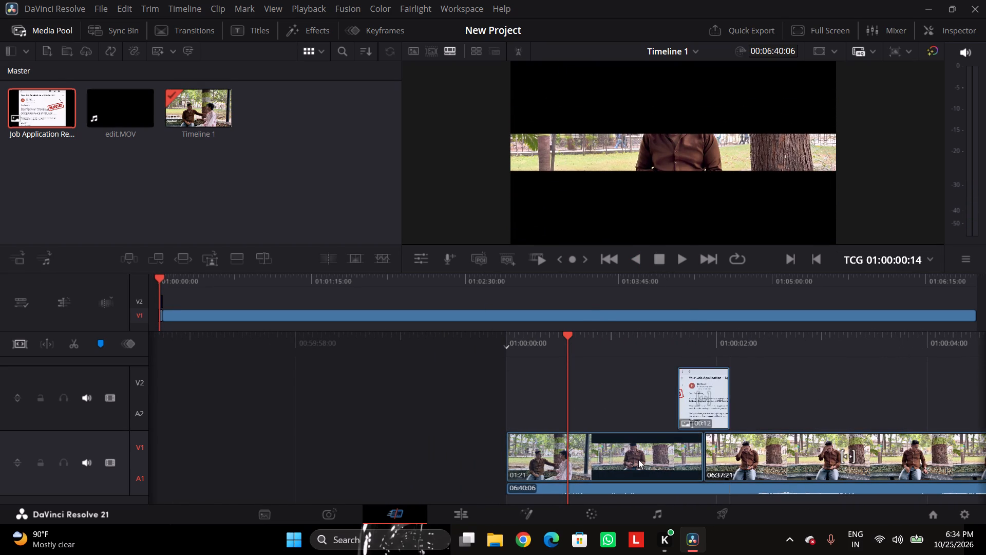
{"action": "left_click_drag", "start_coordinate": [638, 459], "coordinate": [638, 460]}
{"action": "left_click_drag", "start_coordinate": [627, 348], "coordinate": [496, 382]}
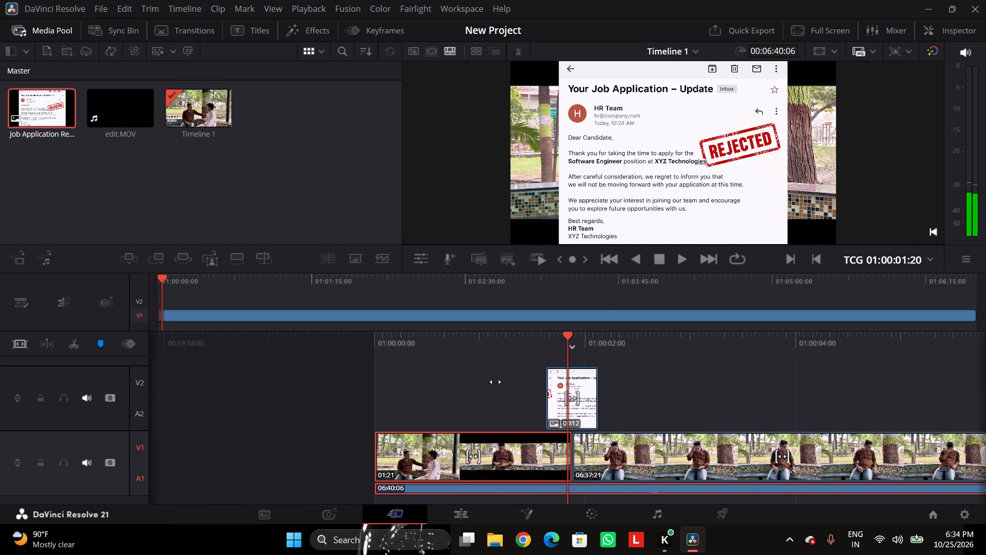
{"action": "left_click_drag", "start_coordinate": [496, 382], "coordinate": [518, 386]}
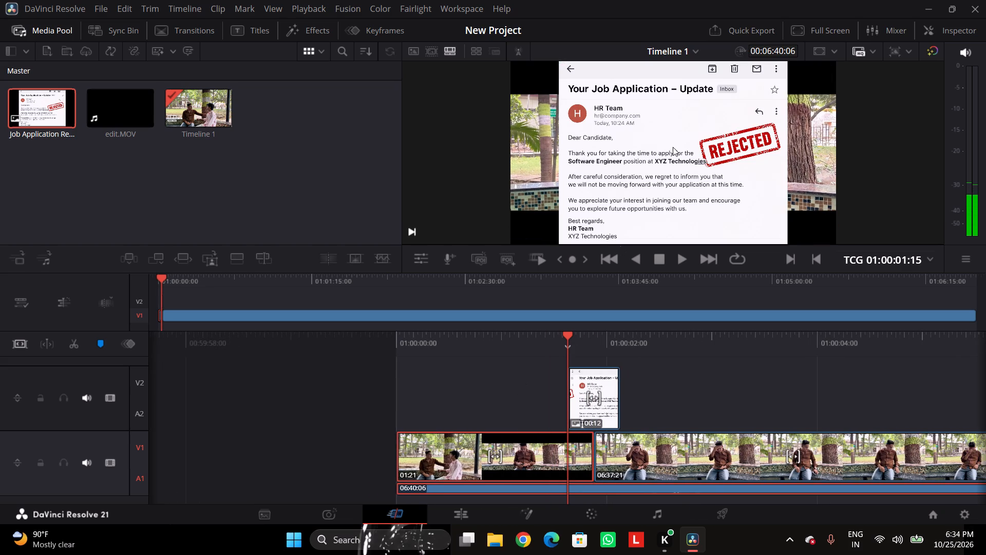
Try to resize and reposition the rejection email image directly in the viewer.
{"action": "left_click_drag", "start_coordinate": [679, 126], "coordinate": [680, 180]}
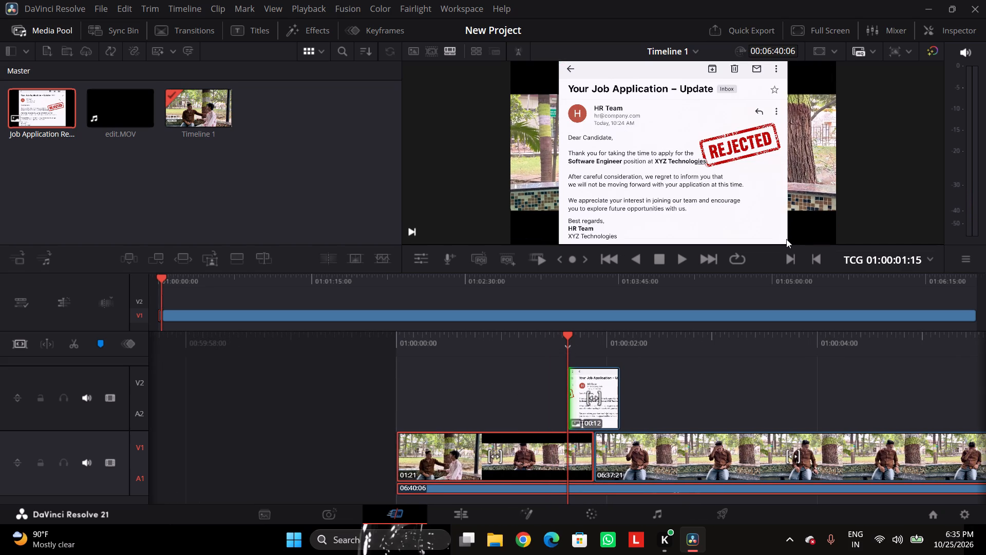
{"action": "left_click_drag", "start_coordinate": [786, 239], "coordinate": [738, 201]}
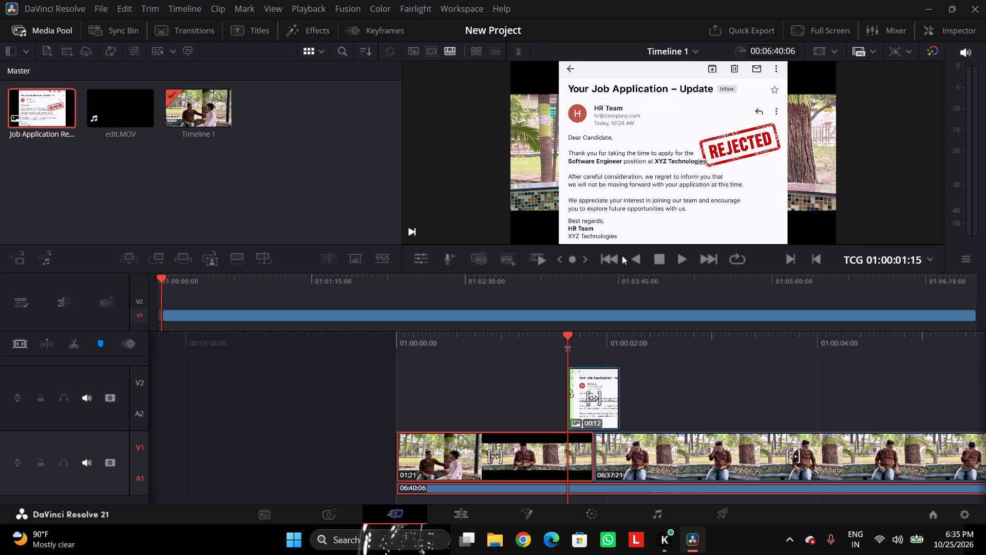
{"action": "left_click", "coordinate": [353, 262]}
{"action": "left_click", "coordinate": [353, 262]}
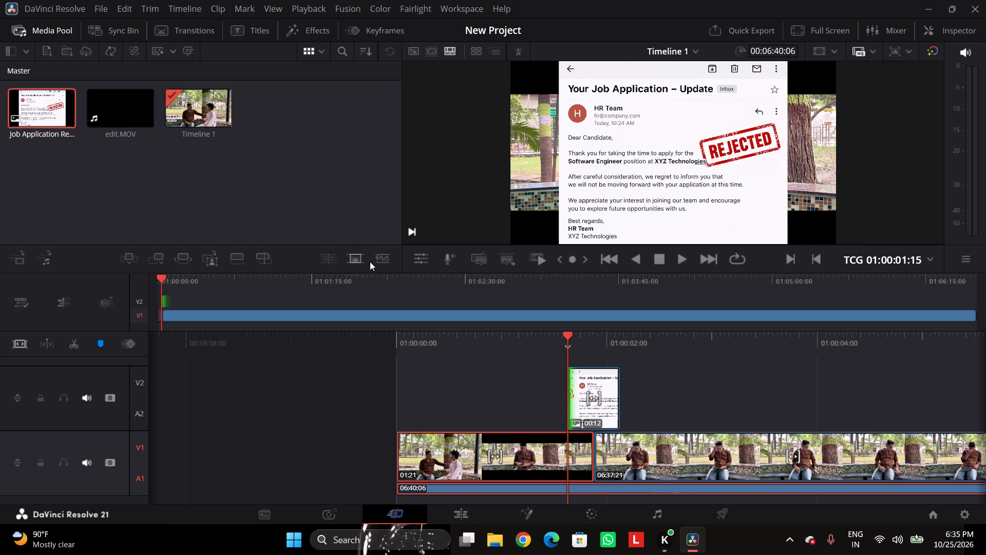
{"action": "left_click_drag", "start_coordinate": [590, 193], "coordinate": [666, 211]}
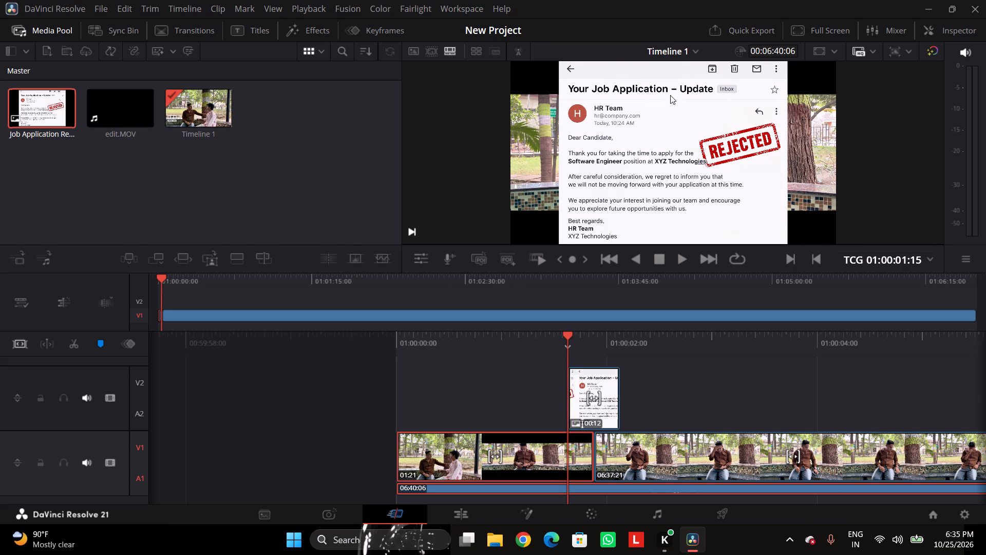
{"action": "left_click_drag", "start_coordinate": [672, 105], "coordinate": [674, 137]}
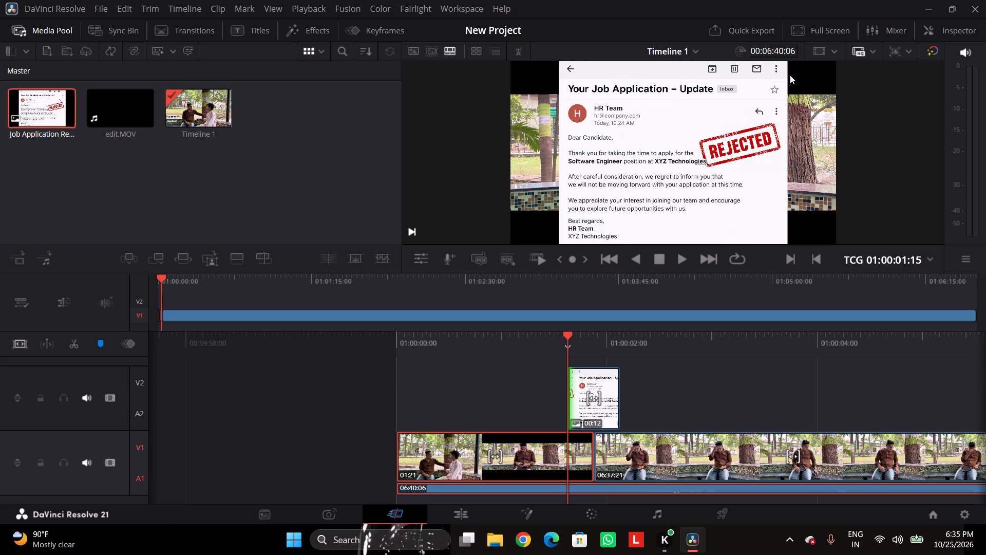
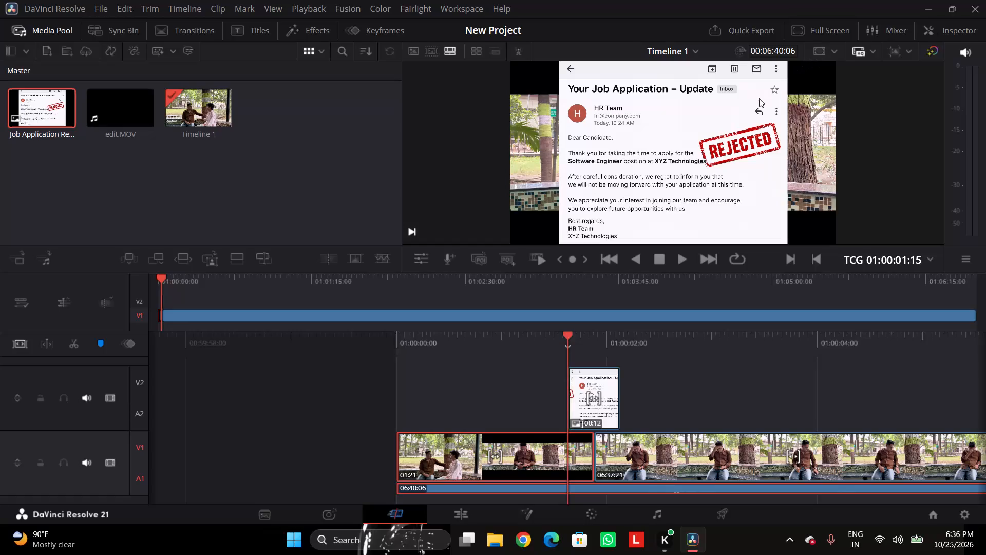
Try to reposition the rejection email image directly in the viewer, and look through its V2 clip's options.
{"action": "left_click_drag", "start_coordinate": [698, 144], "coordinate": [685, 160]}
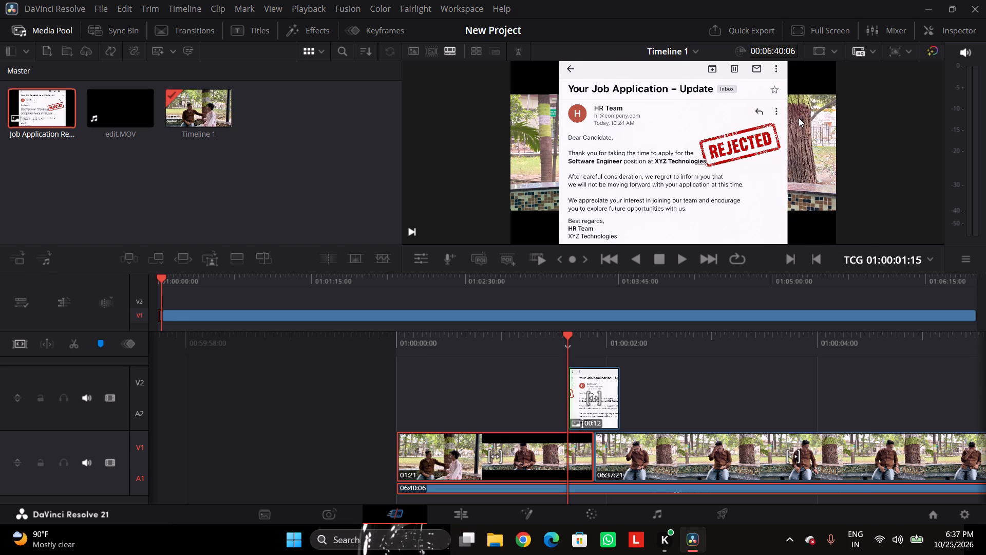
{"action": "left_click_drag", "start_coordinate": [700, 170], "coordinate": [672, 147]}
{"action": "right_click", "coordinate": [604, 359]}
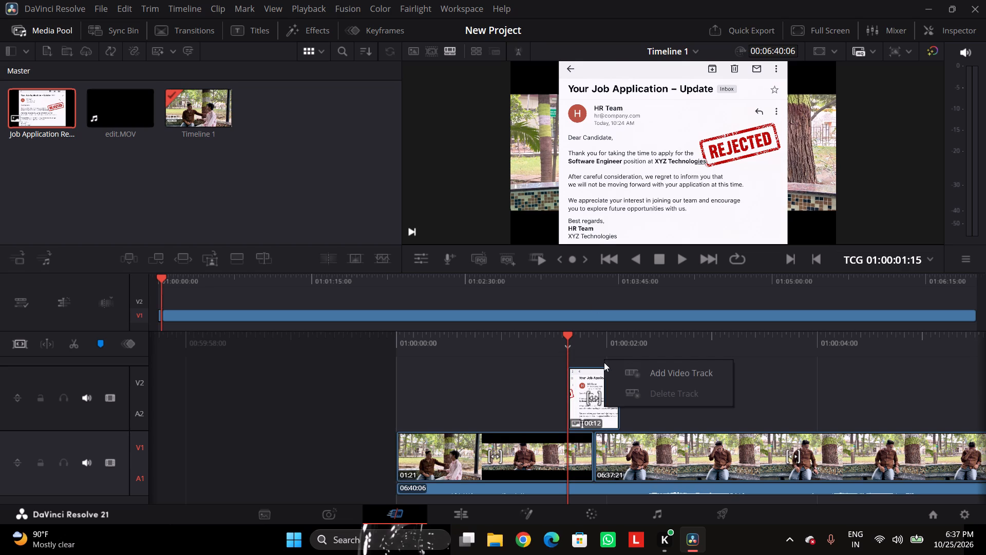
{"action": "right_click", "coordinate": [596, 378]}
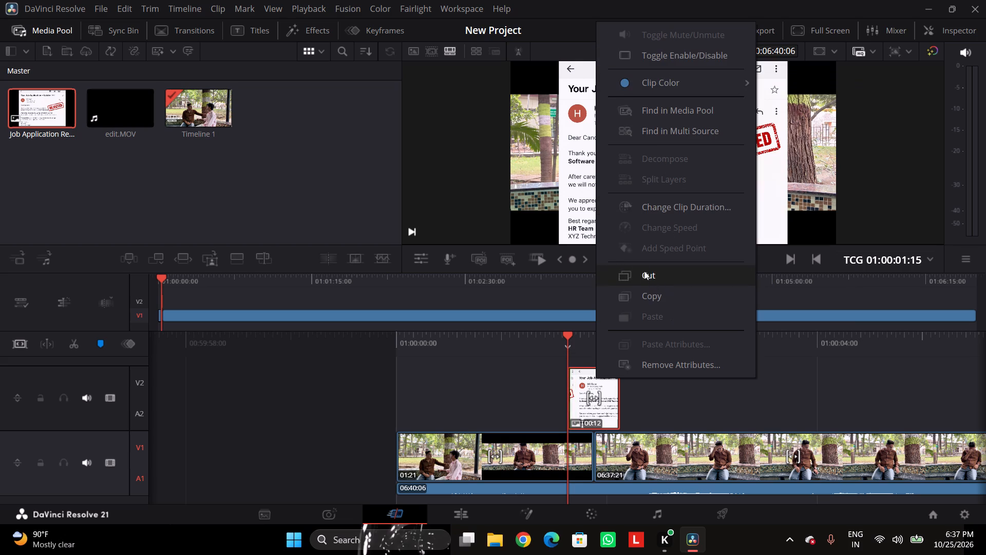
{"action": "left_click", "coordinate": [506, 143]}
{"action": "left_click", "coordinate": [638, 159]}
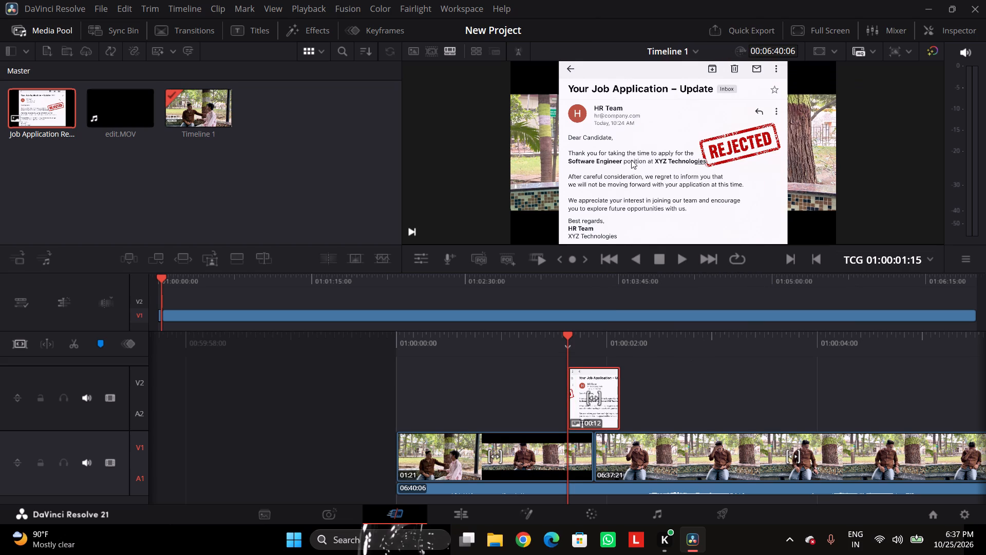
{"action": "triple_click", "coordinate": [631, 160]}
Select the rejection email clip on V2 and move the playhead to 01:00:01:18, within the clip.
{"action": "left_click_drag", "start_coordinate": [559, 393], "coordinate": [546, 394]}
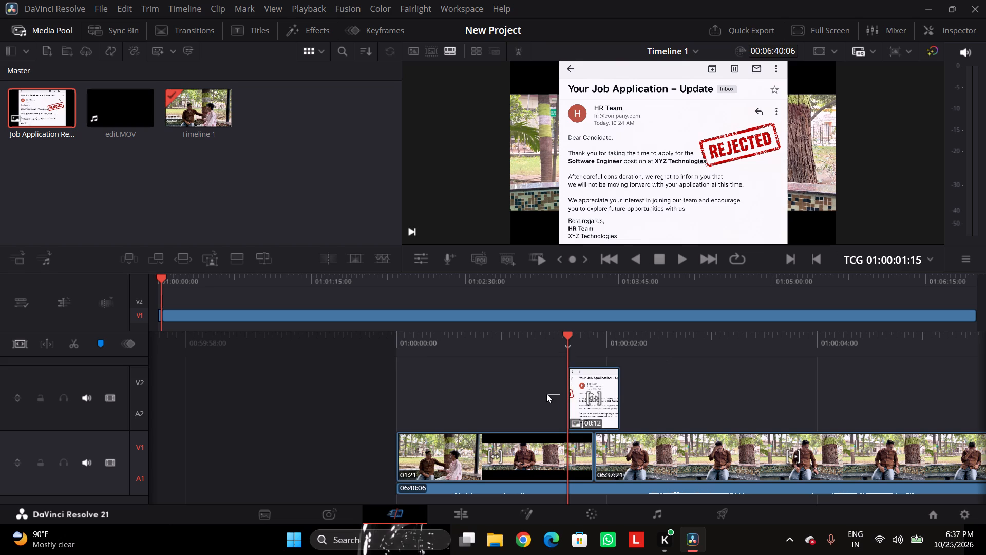
{"action": "left_click_drag", "start_coordinate": [546, 394], "coordinate": [544, 394]}
{"action": "left_click_drag", "start_coordinate": [543, 394], "coordinate": [599, 401]}
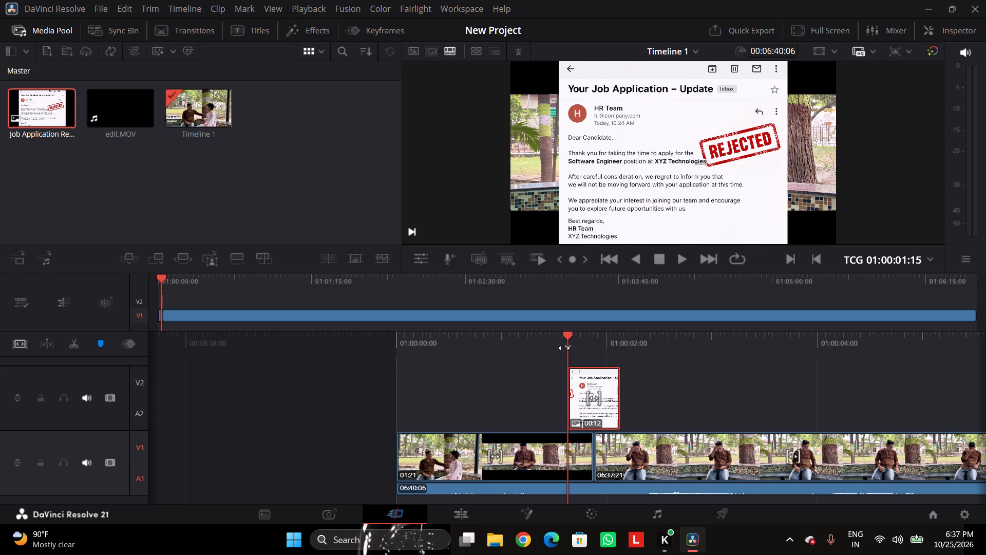
{"action": "left_click_drag", "start_coordinate": [564, 348], "coordinate": [548, 366]}
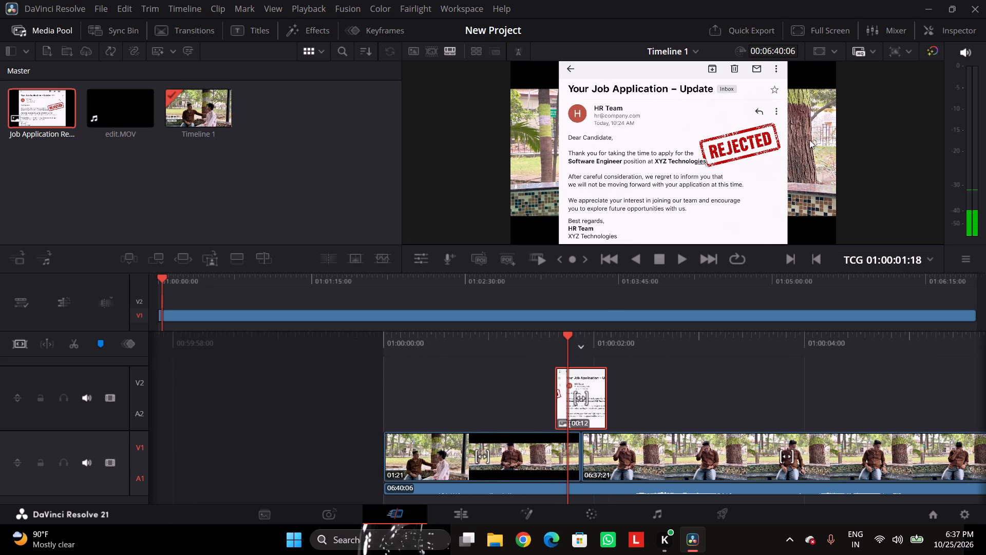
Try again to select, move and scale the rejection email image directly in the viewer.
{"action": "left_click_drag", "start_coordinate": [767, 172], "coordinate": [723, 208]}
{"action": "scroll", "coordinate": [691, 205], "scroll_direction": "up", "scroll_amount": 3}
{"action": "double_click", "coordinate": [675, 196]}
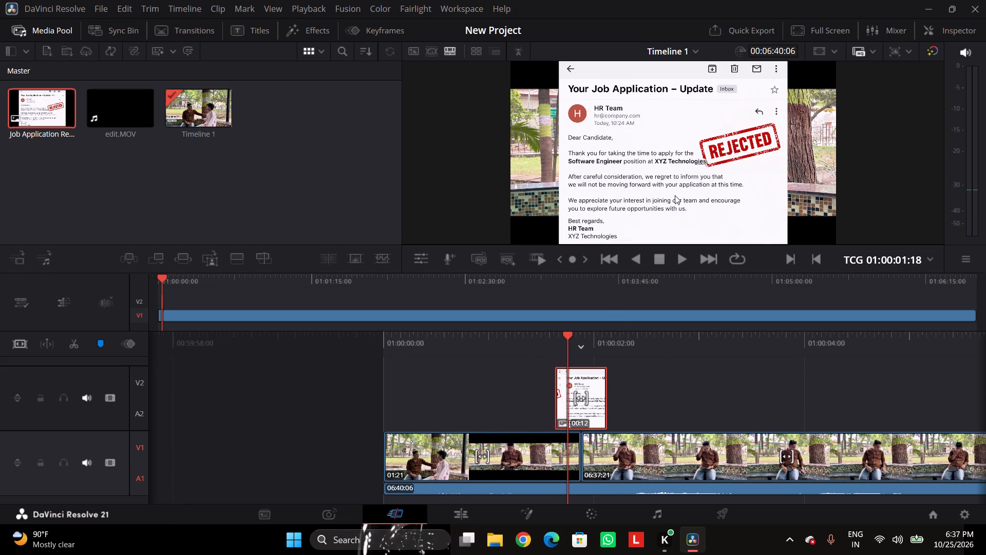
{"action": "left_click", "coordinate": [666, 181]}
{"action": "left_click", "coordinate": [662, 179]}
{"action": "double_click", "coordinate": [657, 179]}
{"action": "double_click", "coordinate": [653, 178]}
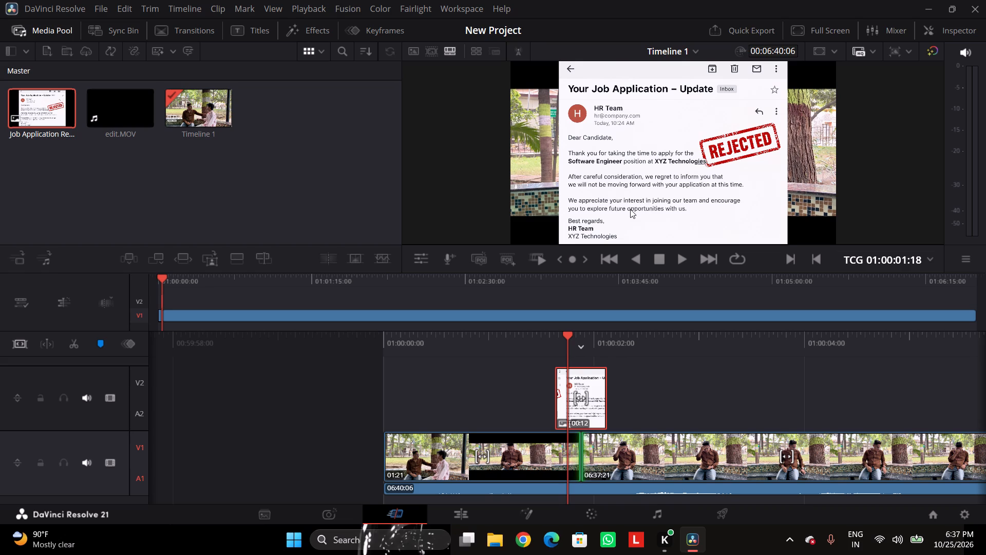
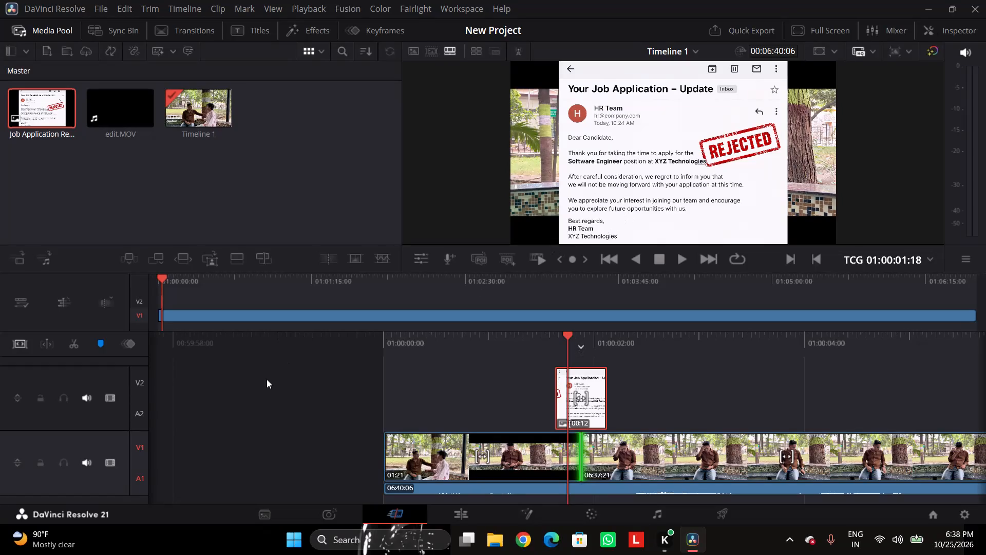
Select the rejection email clip on V2 and look through its clip options.
{"action": "scroll", "coordinate": [267, 380], "scroll_direction": "down", "scroll_amount": 3}
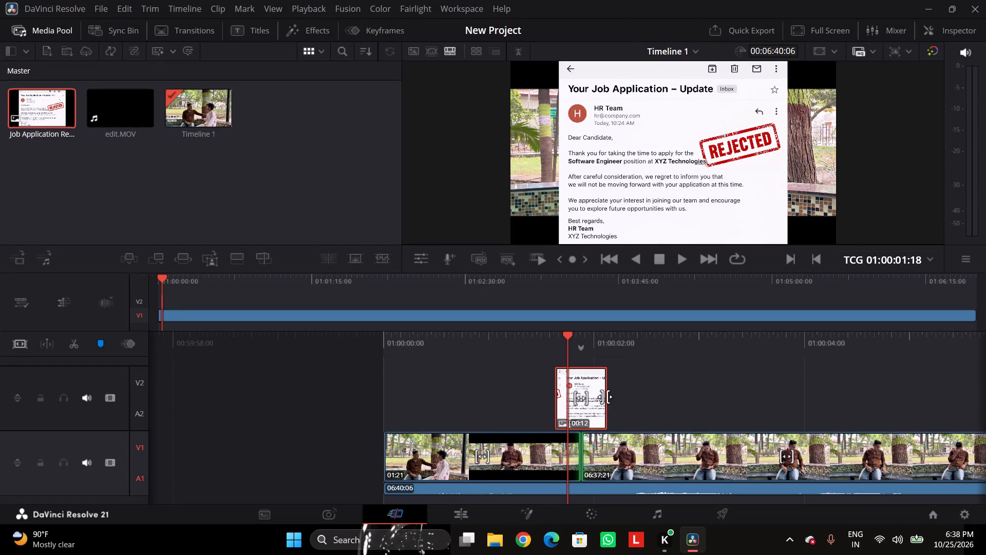
{"action": "left_click_drag", "start_coordinate": [599, 398], "coordinate": [598, 458]}
{"action": "left_click", "coordinate": [581, 409]}
{"action": "right_click", "coordinate": [581, 409]}
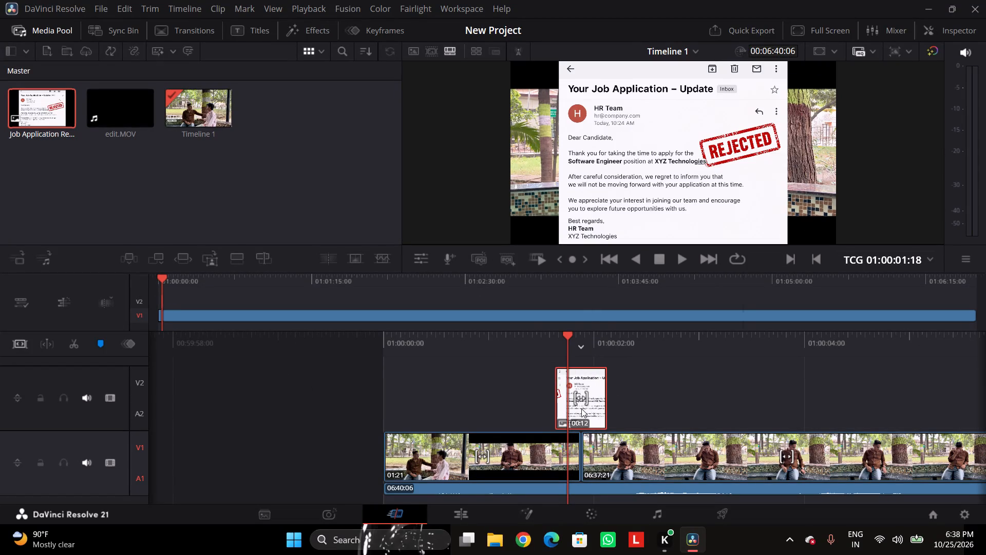
{"action": "left_click", "coordinate": [581, 410]}
{"action": "left_click", "coordinate": [581, 410]}
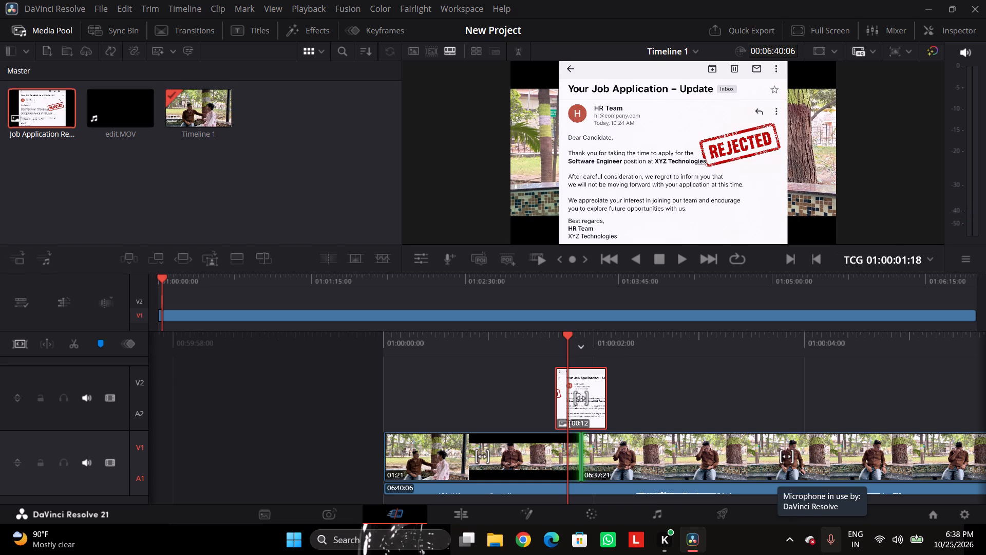
{"action": "right_click", "coordinate": [586, 414]}
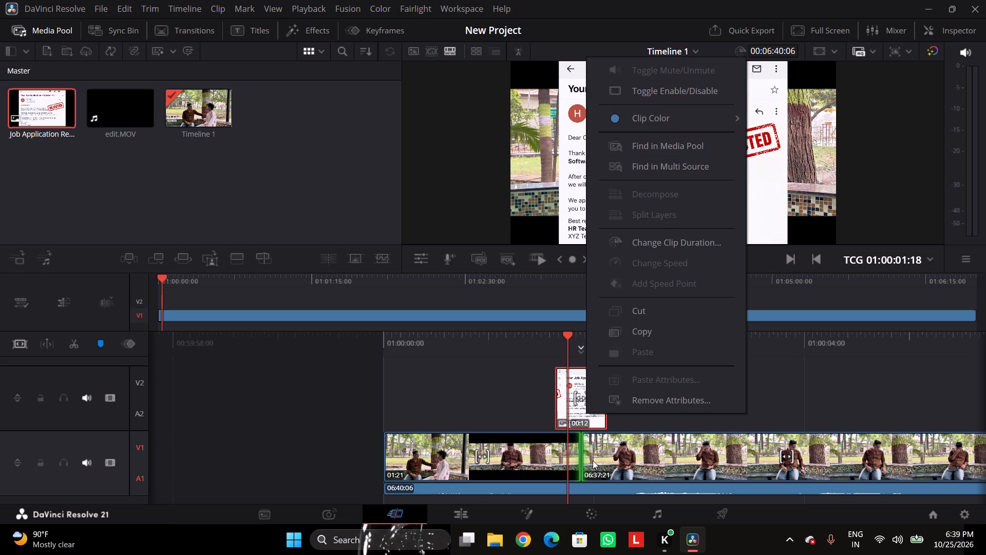
{"action": "left_click", "coordinate": [328, 136]}
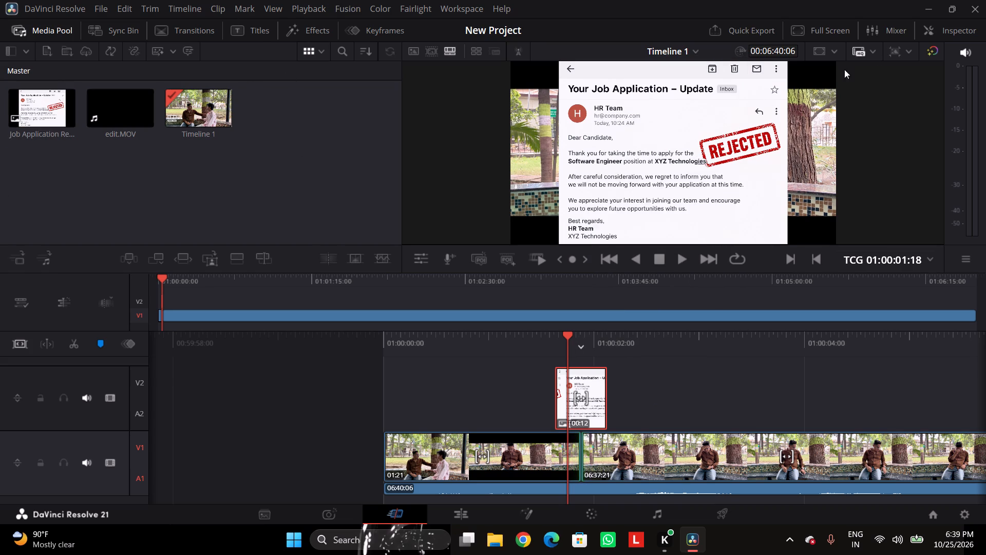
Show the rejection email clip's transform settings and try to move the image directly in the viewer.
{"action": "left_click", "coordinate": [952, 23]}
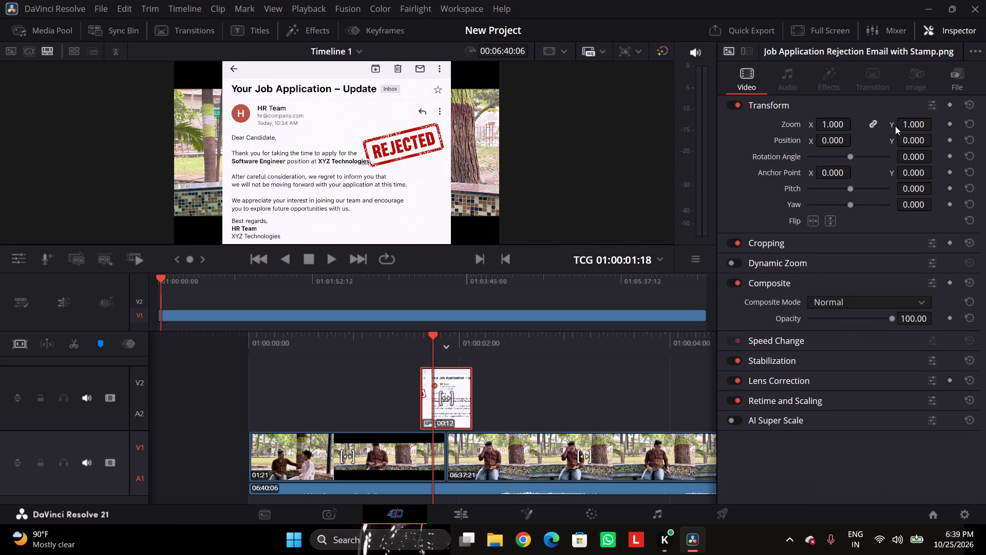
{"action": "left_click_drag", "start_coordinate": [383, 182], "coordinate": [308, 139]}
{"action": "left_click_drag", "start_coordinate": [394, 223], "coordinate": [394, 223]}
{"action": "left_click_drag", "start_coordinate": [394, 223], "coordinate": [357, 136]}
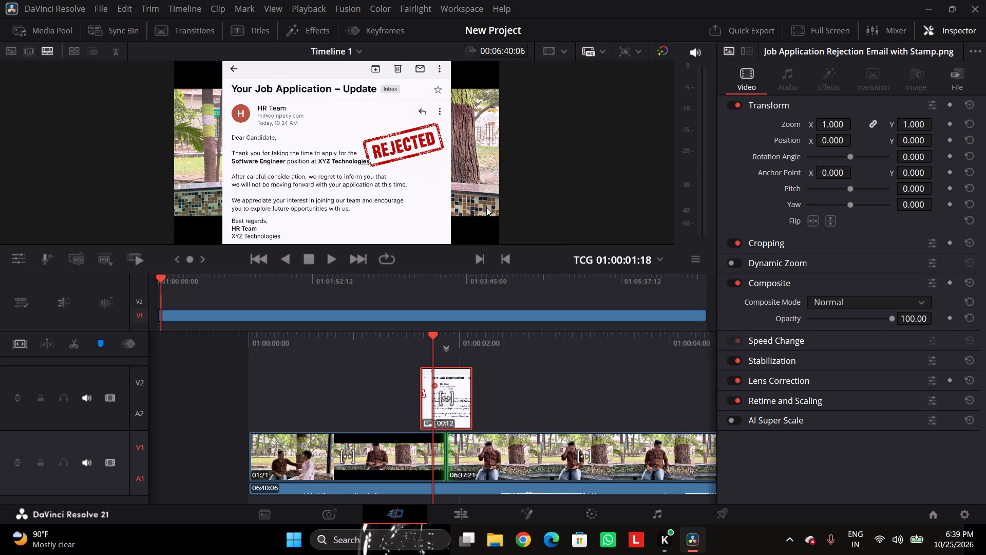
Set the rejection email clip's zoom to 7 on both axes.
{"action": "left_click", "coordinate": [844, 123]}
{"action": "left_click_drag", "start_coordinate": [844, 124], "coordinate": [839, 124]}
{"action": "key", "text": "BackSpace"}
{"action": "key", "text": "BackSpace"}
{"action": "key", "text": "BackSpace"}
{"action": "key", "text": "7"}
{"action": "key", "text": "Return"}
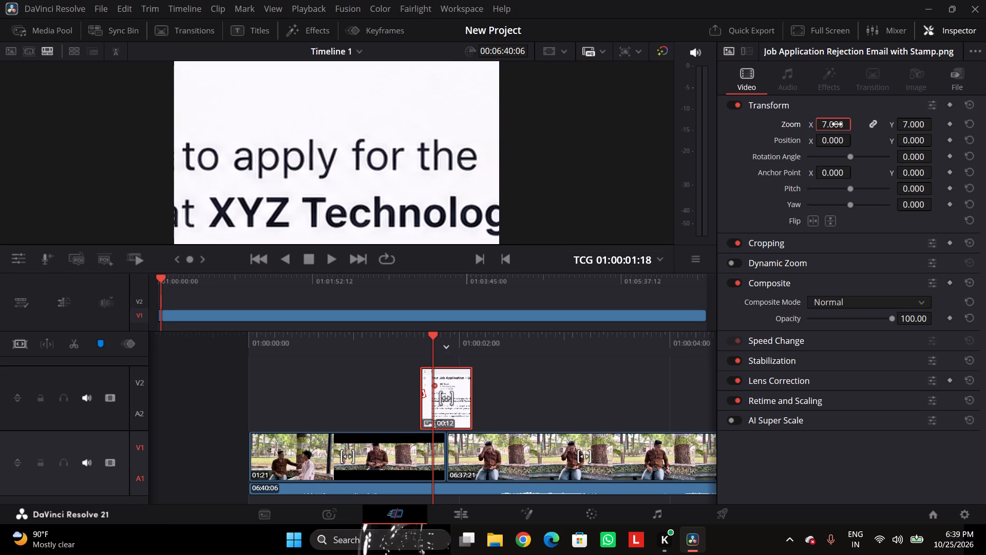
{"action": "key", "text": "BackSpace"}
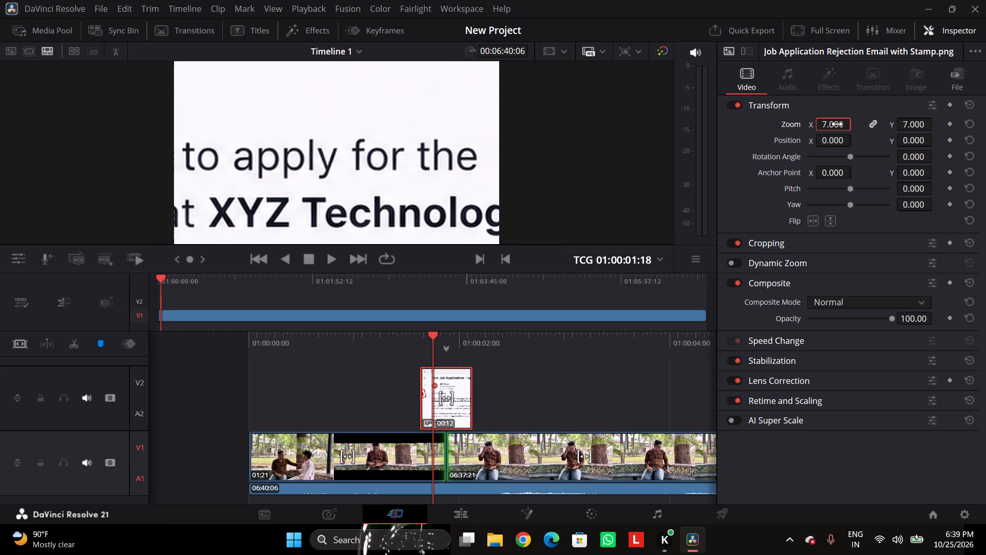
Try to open the image settings of the rejection email clip.
{"action": "left_click", "coordinate": [744, 69]}
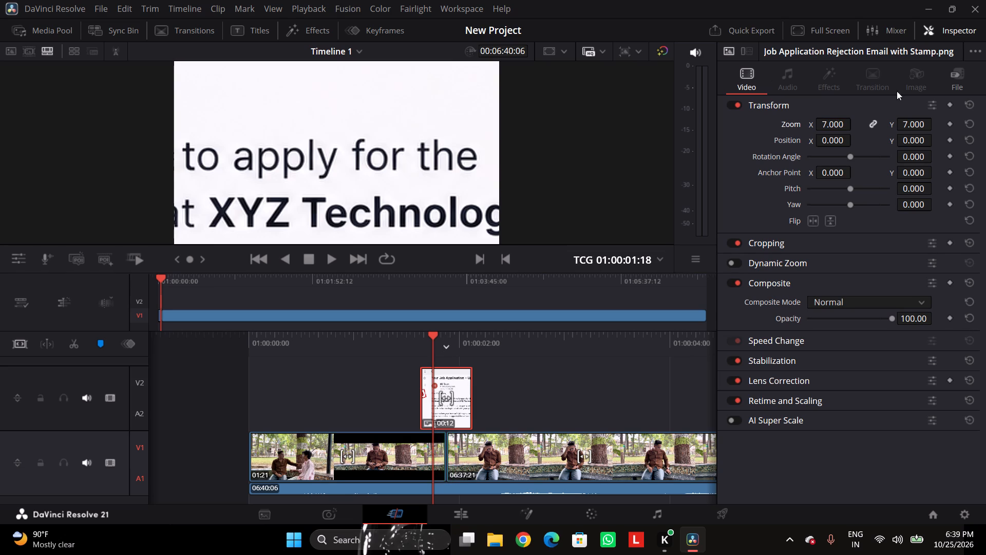
{"action": "double_click", "coordinate": [912, 92]}
{"action": "left_click", "coordinate": [915, 84]}
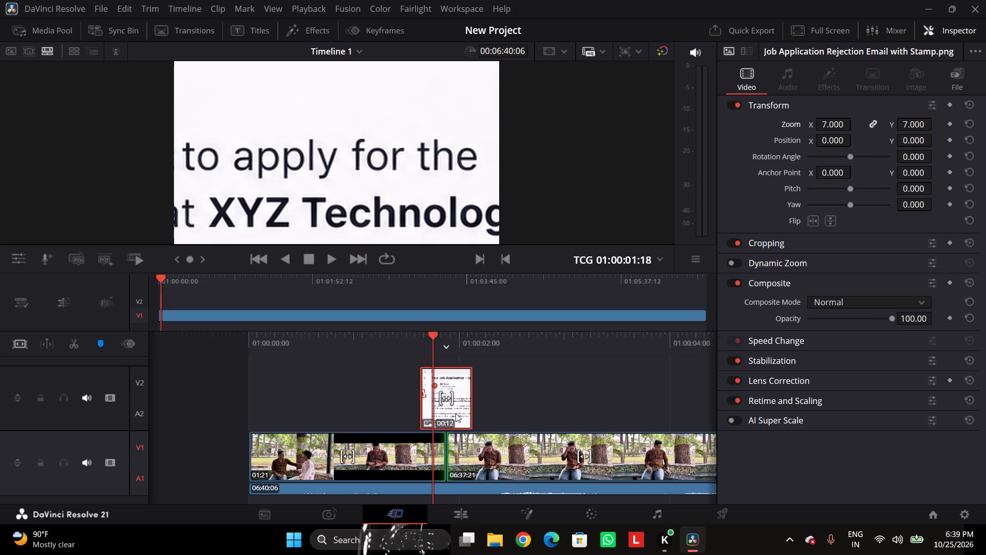
Cut the rejection email clip from V2 and remove its source image from the media pool.
{"action": "right_click", "coordinate": [451, 415]}
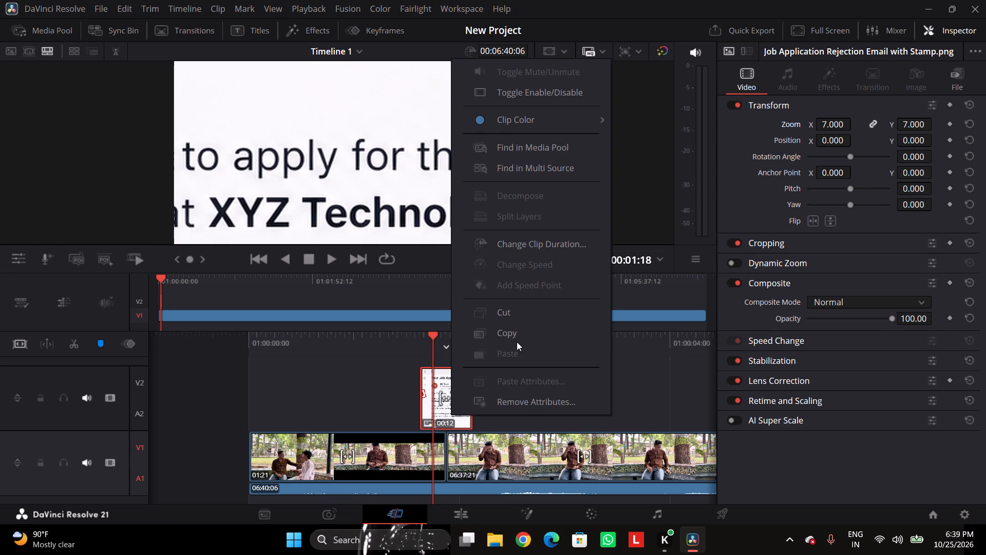
{"action": "left_click", "coordinate": [517, 319]}
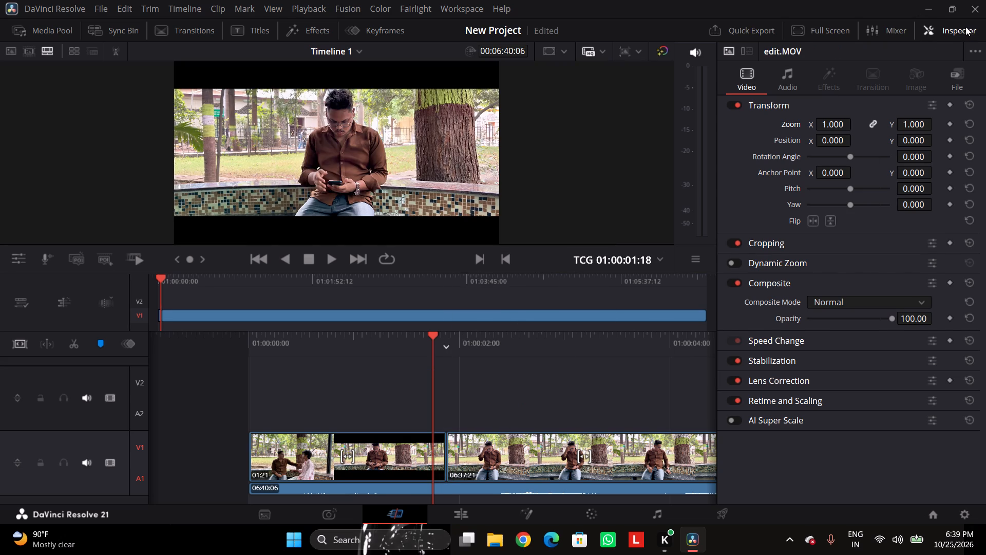
{"action": "left_click", "coordinate": [965, 27]}
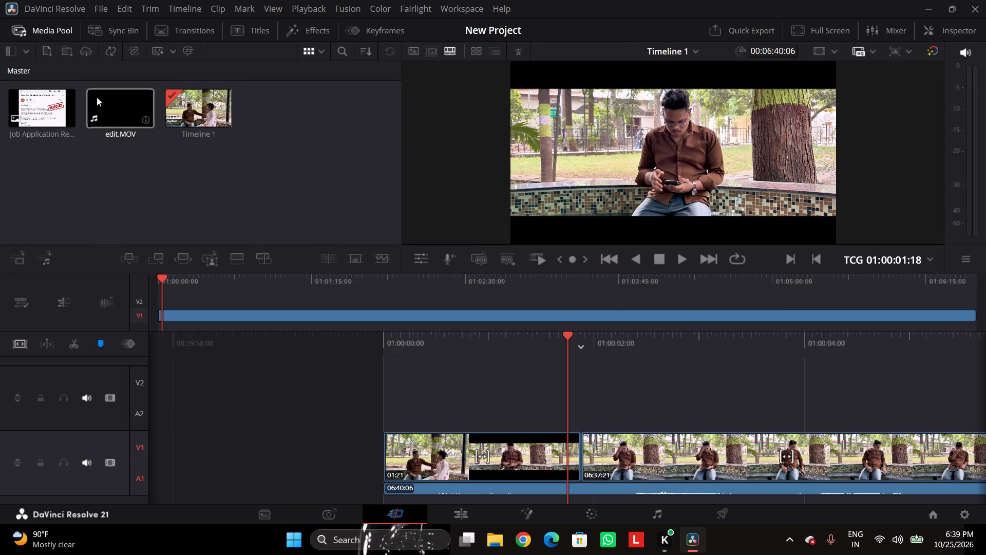
{"action": "right_click", "coordinate": [24, 102]}
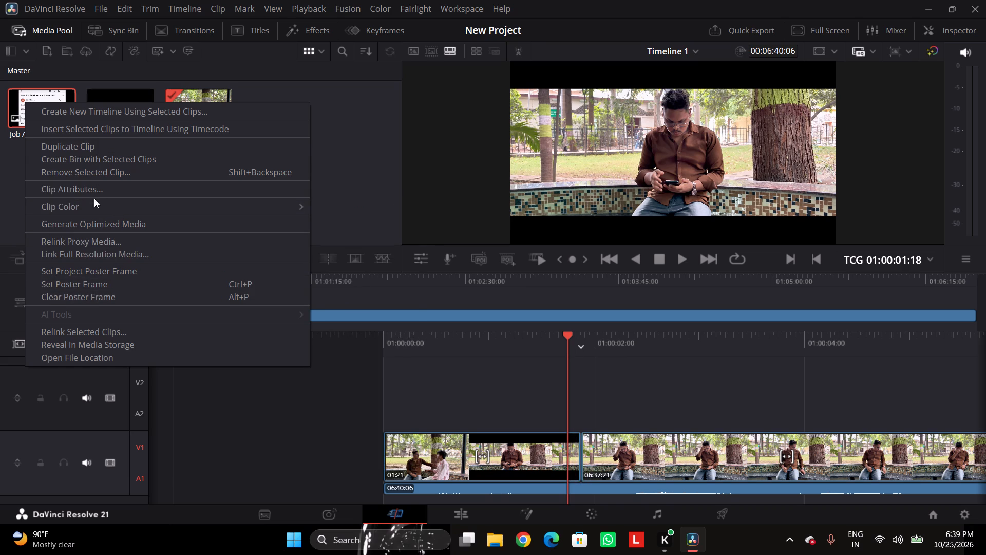
{"action": "left_click", "coordinate": [77, 176]}
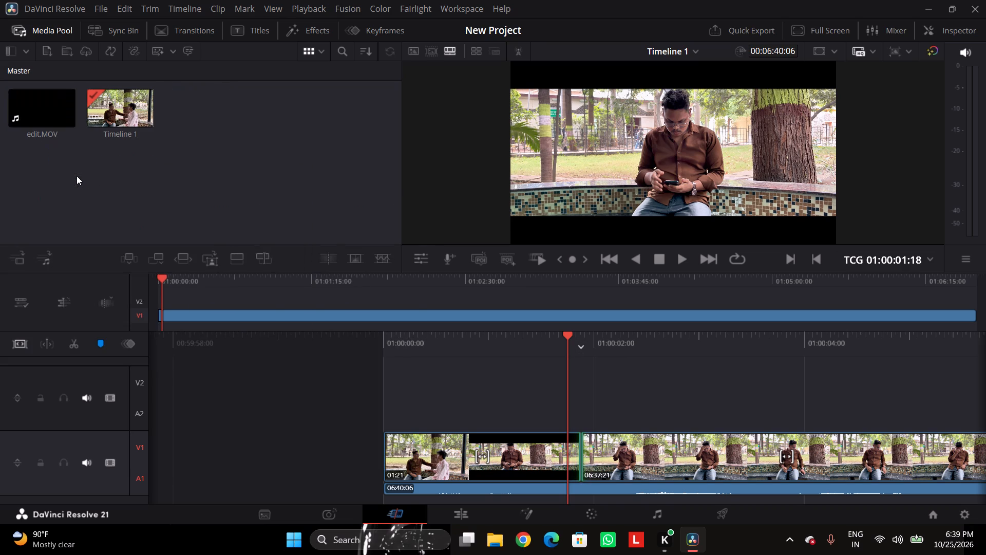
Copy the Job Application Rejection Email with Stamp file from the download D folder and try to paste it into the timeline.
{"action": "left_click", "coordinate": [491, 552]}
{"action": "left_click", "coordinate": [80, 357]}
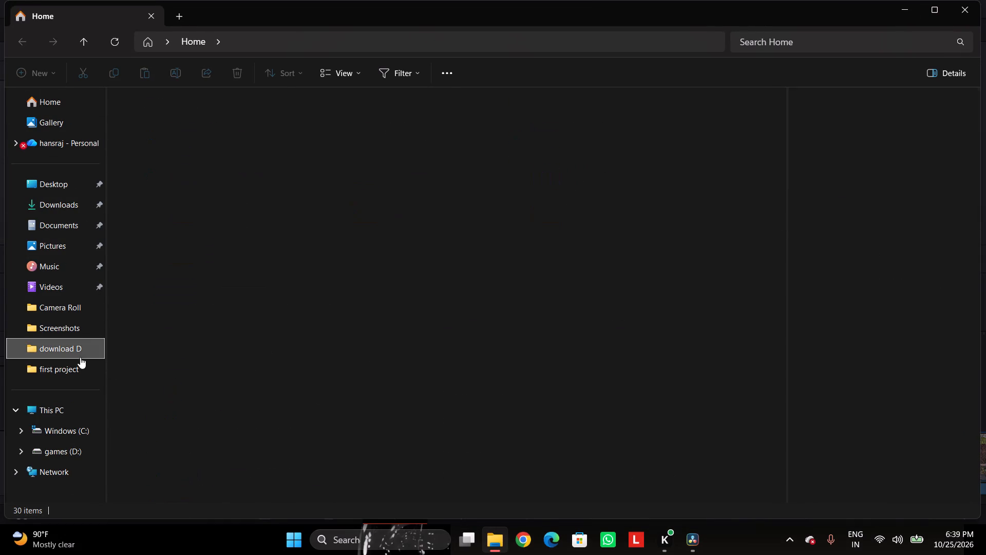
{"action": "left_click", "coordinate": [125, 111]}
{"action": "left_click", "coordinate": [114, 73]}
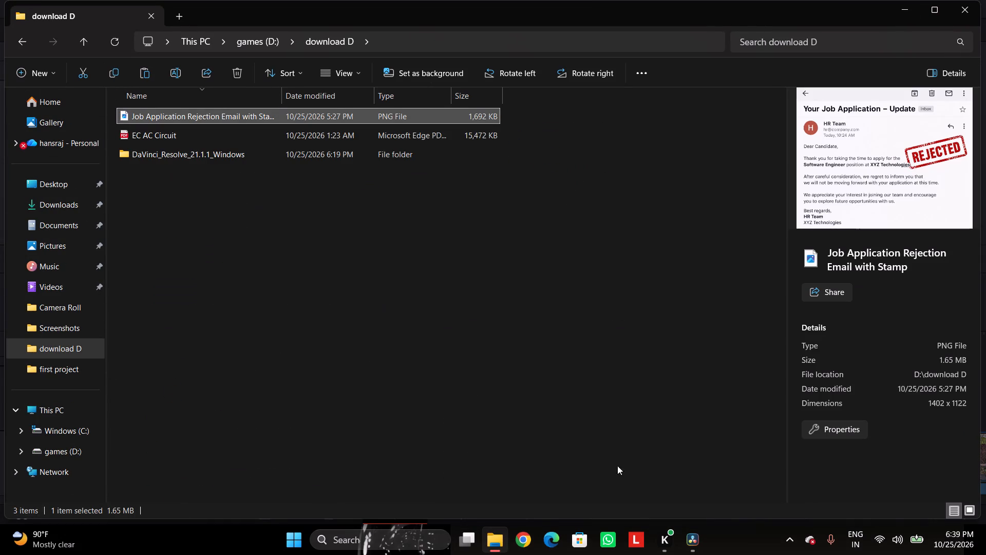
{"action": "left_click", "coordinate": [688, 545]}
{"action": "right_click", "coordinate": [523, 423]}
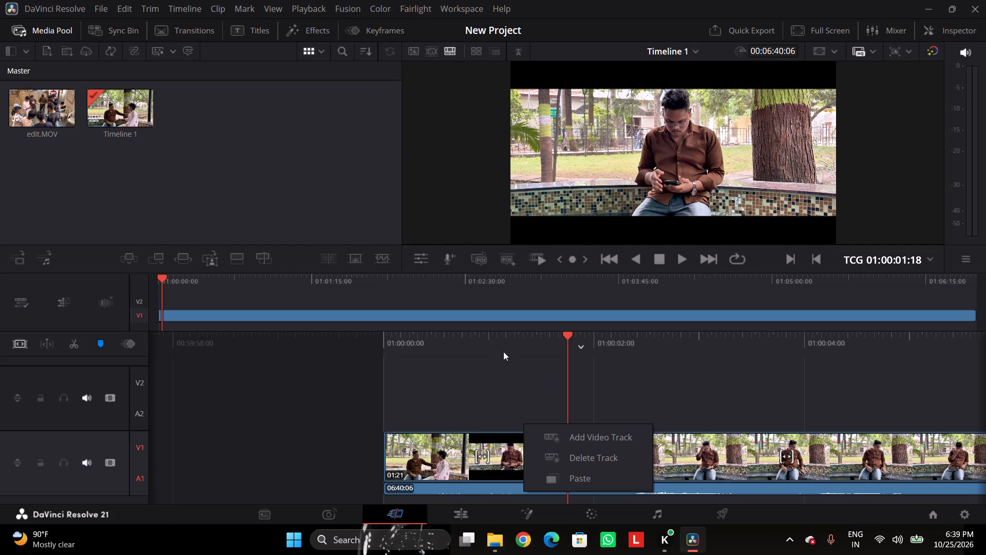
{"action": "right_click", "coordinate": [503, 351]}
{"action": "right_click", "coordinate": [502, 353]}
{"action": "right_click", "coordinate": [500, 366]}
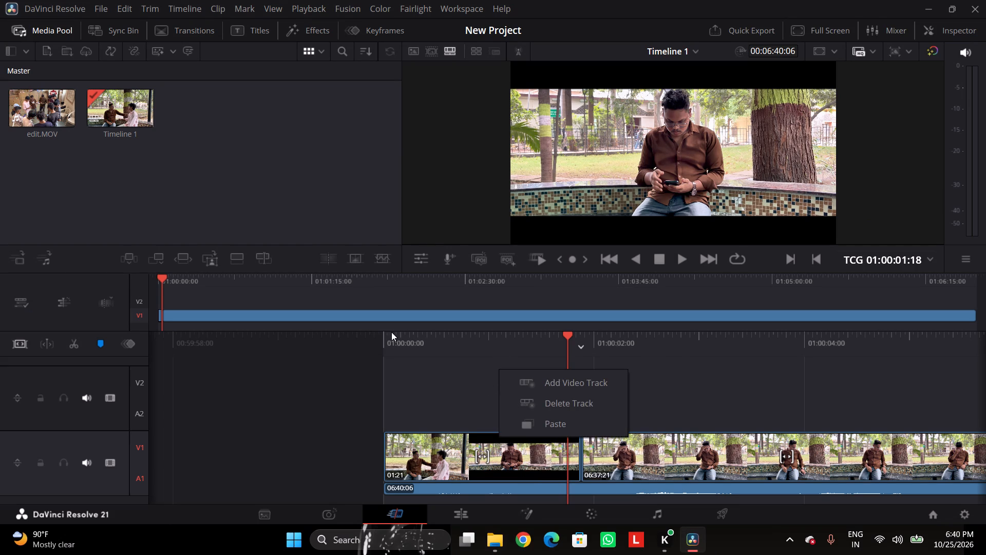
Import the Job Application Rejection Email with Stamp image from the download D folder into the media pool.
{"action": "right_click", "coordinate": [251, 158]}
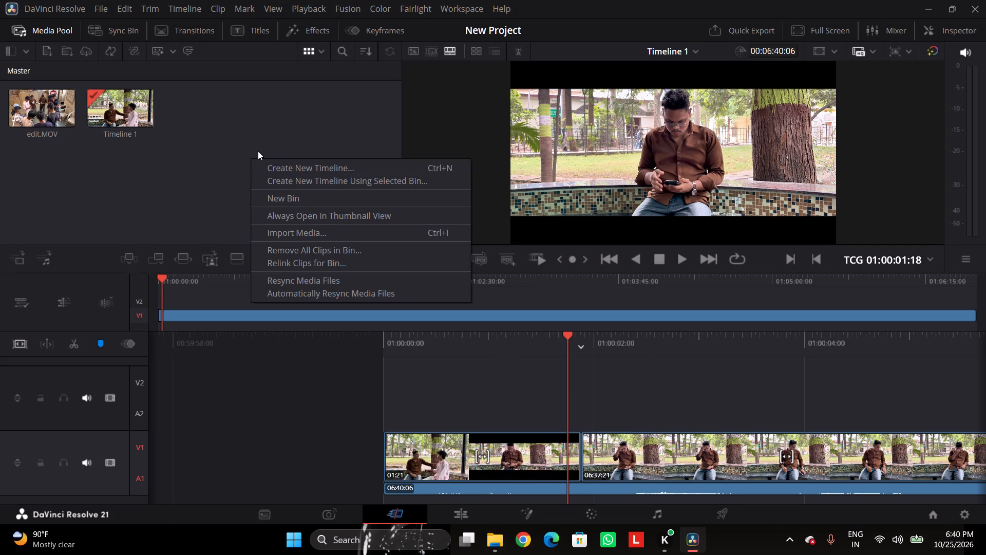
{"action": "right_click", "coordinate": [250, 147]}
{"action": "key", "text": "ctrl+v"}
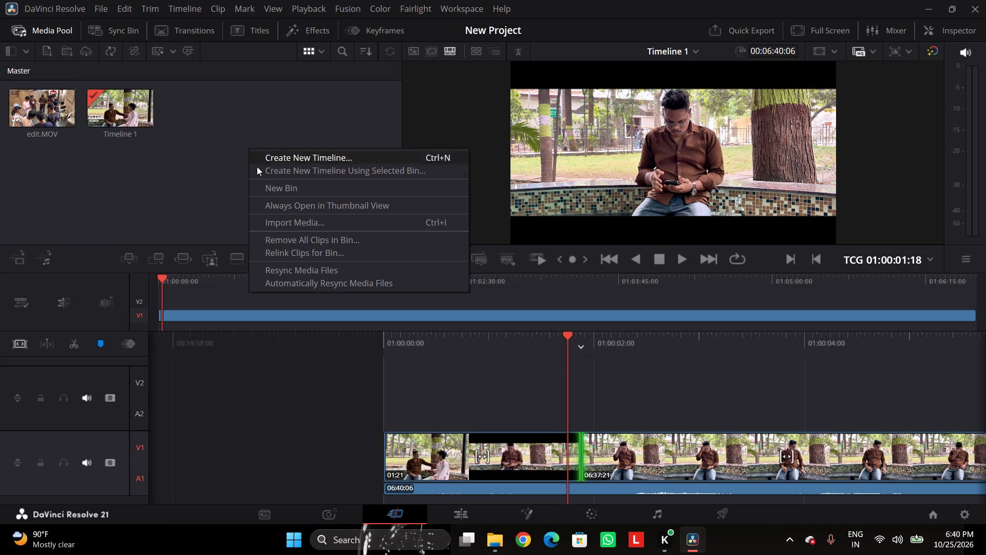
{"action": "left_click", "coordinate": [278, 220]}
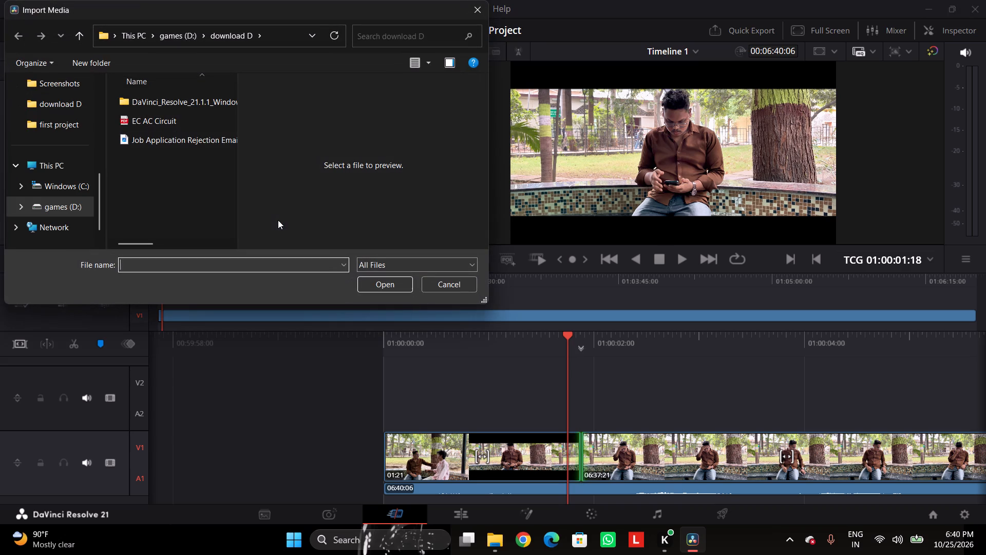
{"action": "left_click", "coordinate": [188, 151]}
{"action": "left_click", "coordinate": [187, 144]}
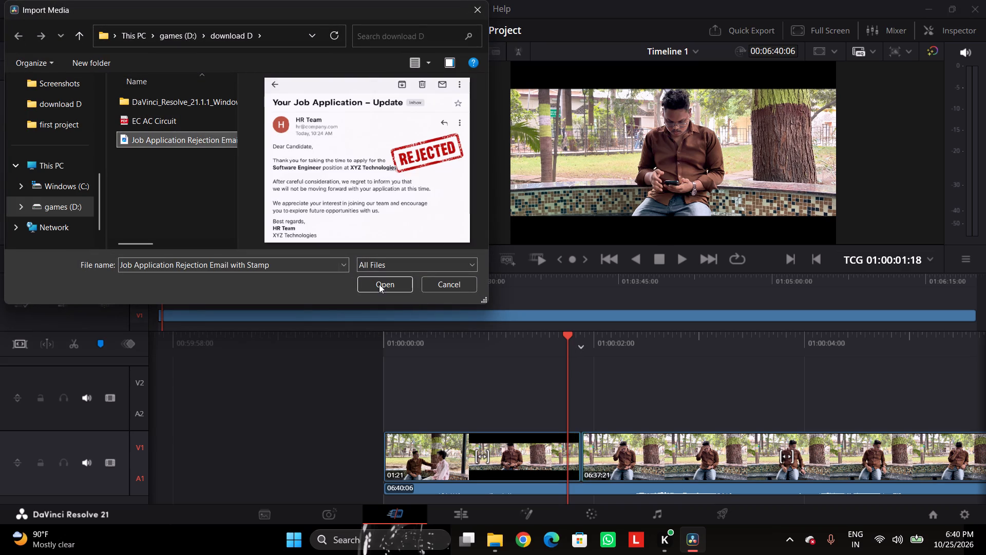
{"action": "left_click", "coordinate": [380, 284]}
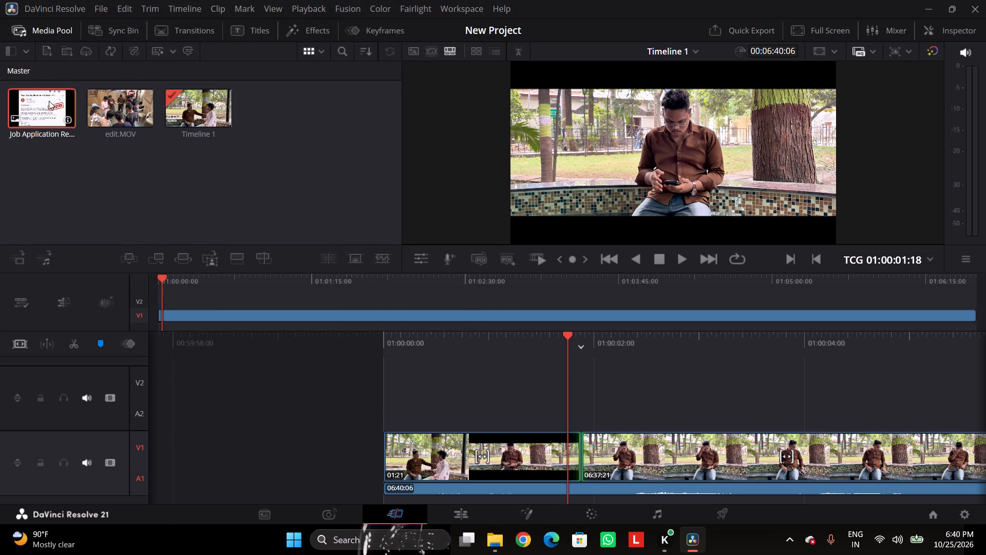
Place the rejection email image on V2, starting over the latter part of the first edit.MOV clip.
{"action": "left_click_drag", "start_coordinate": [49, 101], "coordinate": [517, 412]}
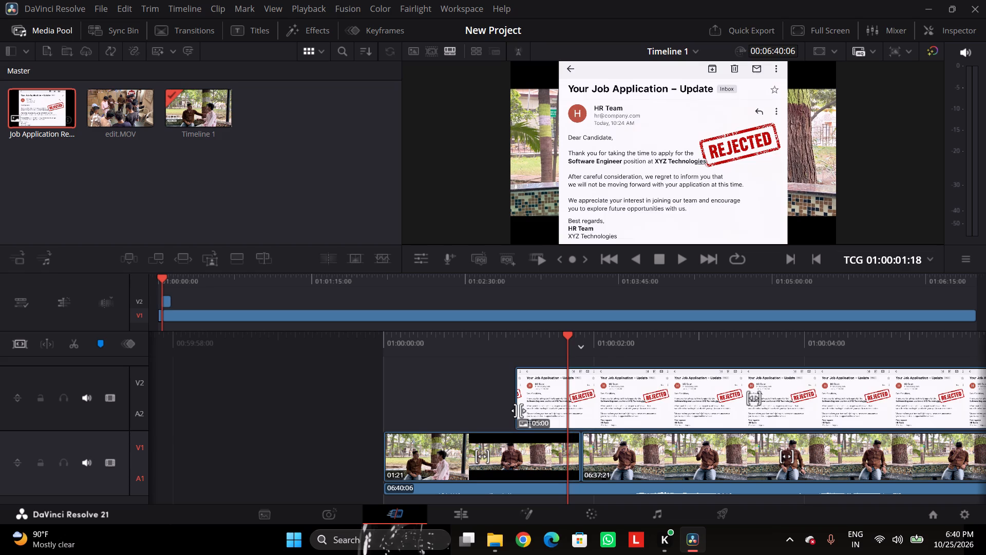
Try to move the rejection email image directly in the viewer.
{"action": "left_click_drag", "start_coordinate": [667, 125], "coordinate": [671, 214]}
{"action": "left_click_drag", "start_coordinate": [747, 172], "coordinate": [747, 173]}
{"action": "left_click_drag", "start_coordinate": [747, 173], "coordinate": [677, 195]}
Shift the rejection email clip slightly earlier on V2.
{"action": "scroll", "coordinate": [735, 186], "scroll_direction": "down", "scroll_amount": 1}
{"action": "left_click_drag", "start_coordinate": [914, 422], "coordinate": [902, 419]}
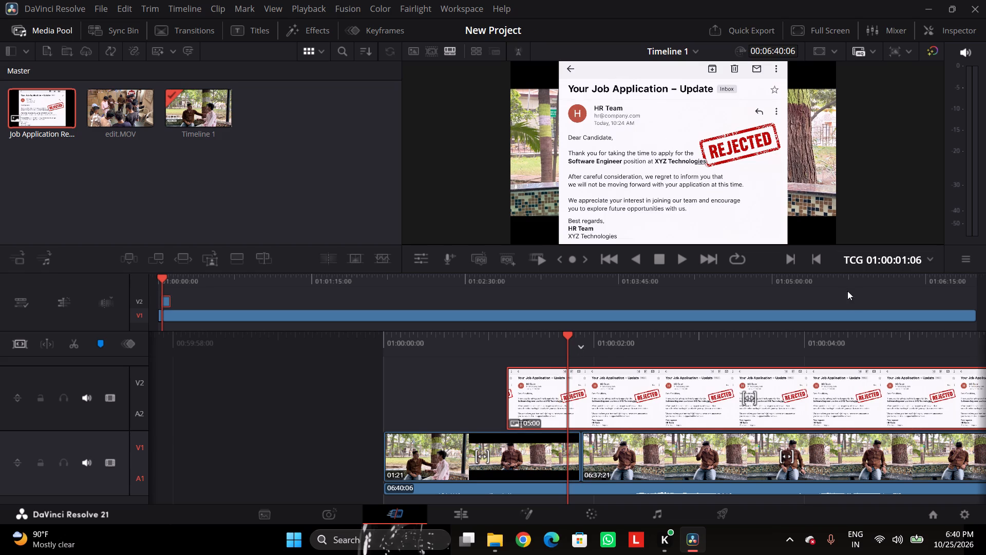
Examine the available inspector settings for the rejection email clip and the edit.MOV clips on V1.
{"action": "left_click", "coordinate": [927, 21]}
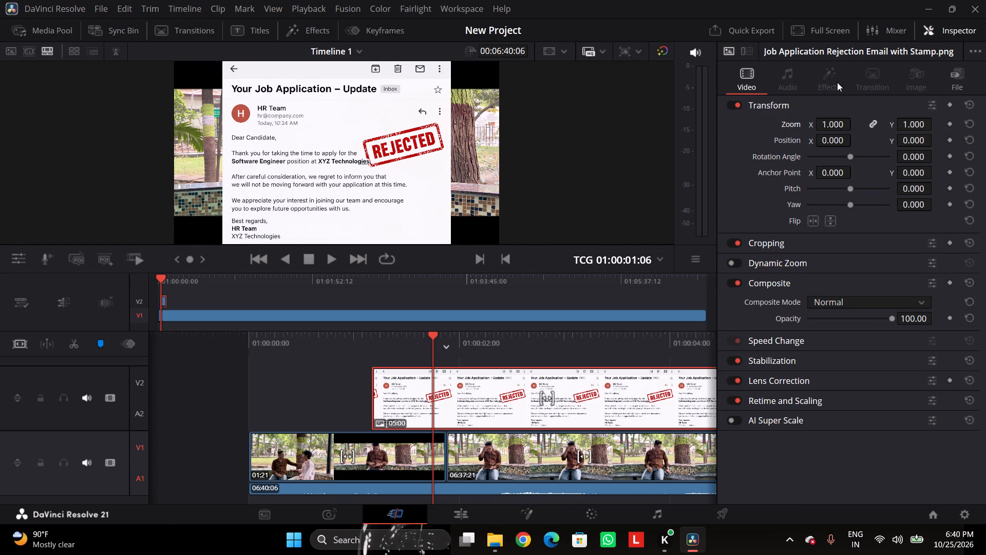
{"action": "double_click", "coordinate": [910, 81]}
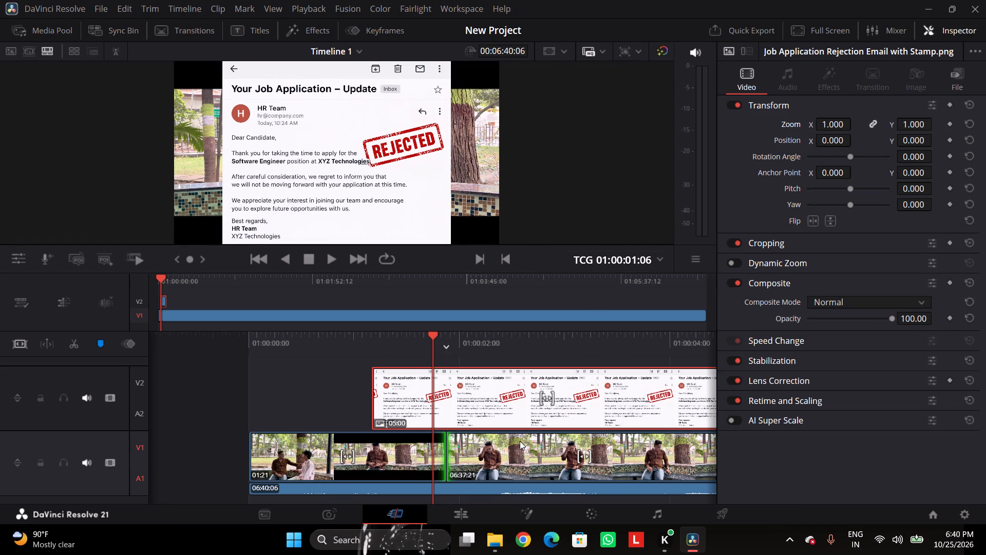
{"action": "left_click", "coordinate": [520, 443]}
{"action": "left_click", "coordinate": [397, 456]}
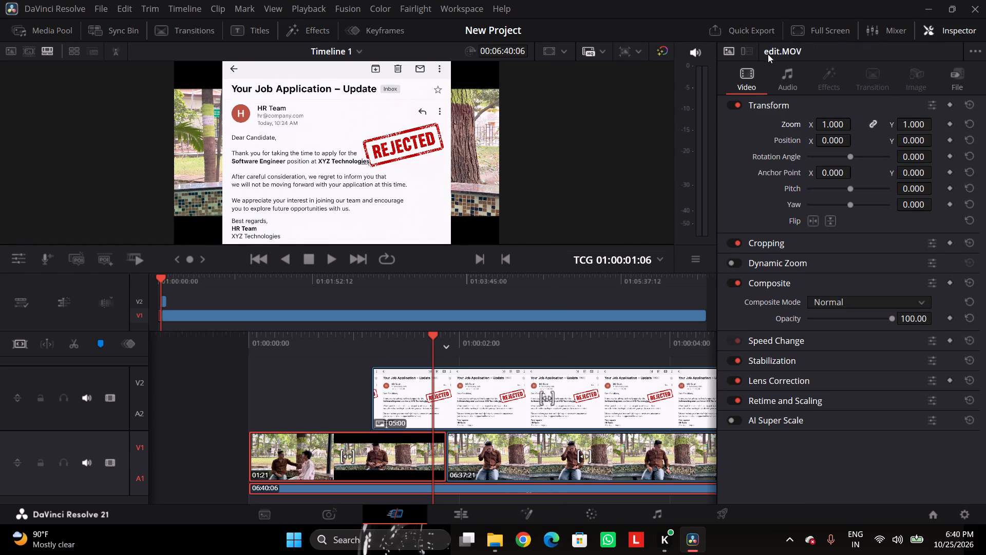
{"action": "left_click", "coordinate": [609, 420]}
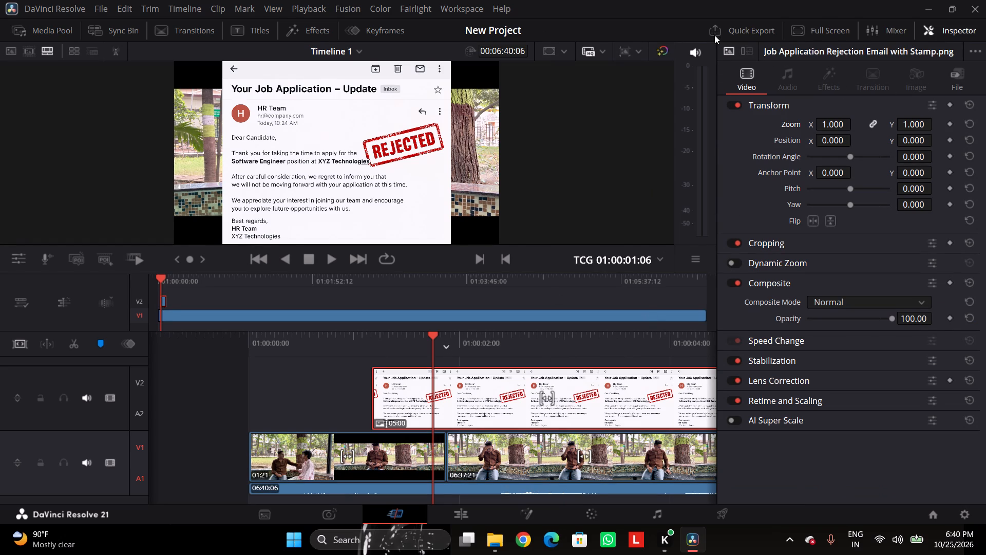
{"action": "left_click", "coordinate": [968, 33]}
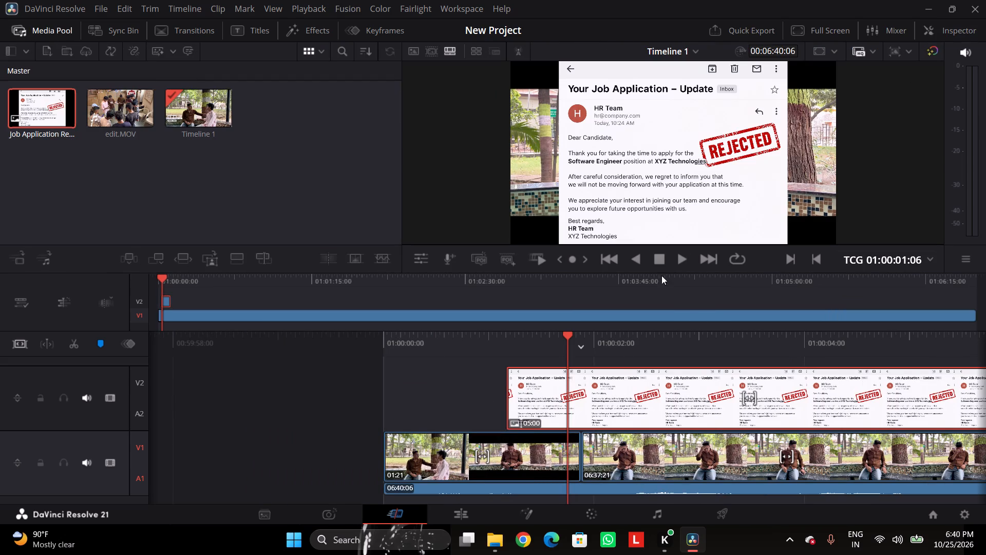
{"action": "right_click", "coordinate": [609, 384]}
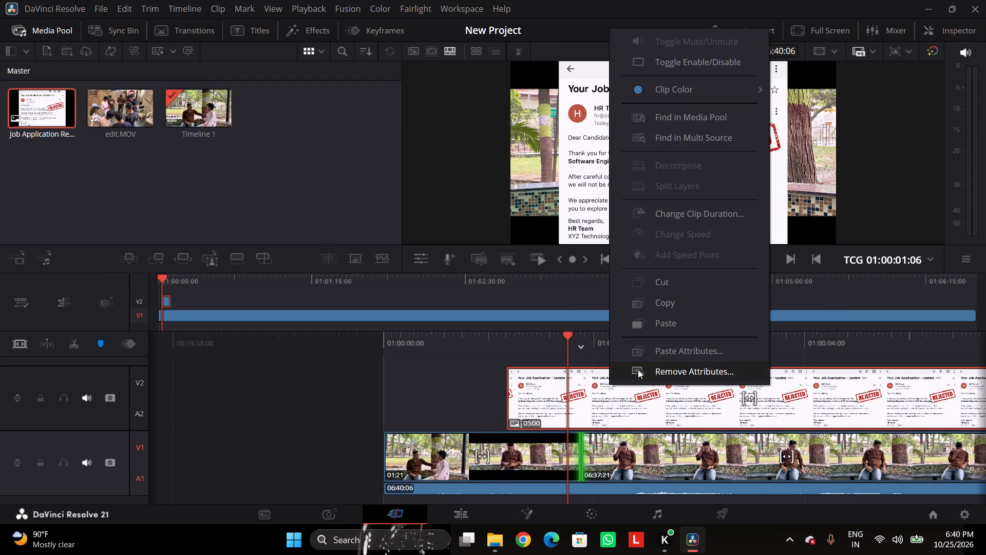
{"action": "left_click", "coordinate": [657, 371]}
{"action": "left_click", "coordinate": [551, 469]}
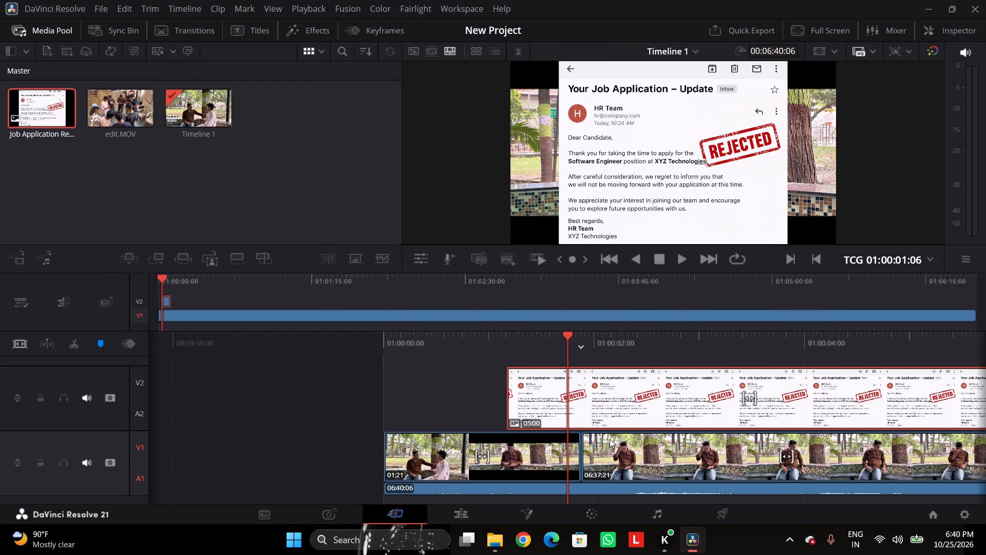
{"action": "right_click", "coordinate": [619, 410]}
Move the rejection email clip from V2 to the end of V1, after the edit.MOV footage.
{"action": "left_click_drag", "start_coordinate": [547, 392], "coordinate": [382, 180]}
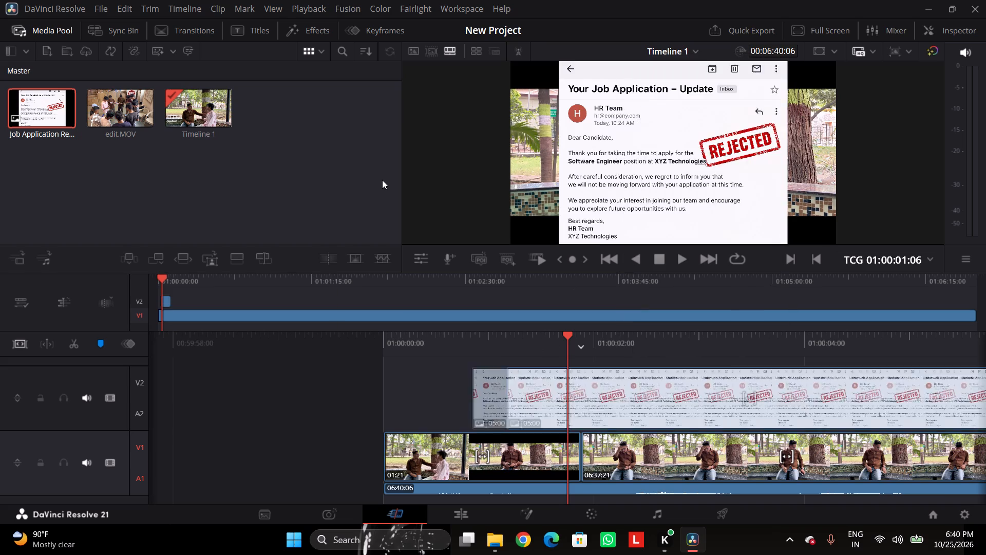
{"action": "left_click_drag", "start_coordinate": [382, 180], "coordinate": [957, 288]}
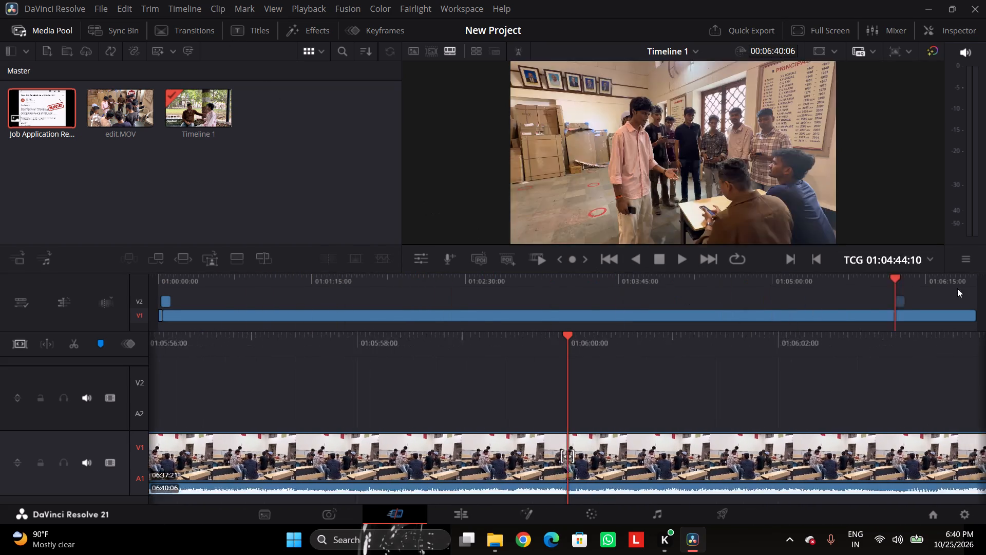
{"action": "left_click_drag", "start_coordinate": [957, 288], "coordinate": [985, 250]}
Cut the rejection email clip from the end of V1.
{"action": "scroll", "coordinate": [391, 422], "scroll_direction": "down", "scroll_amount": 6}
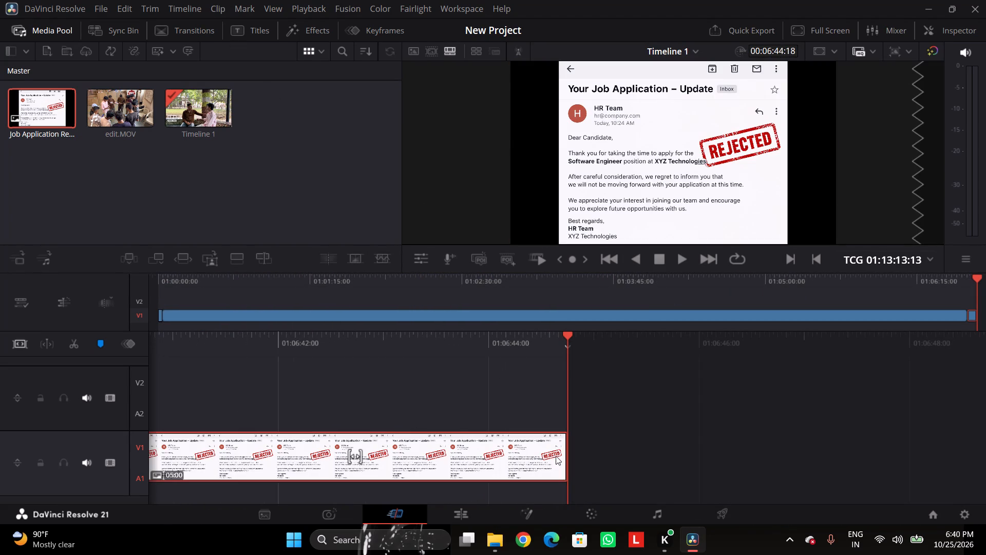
{"action": "left_click", "coordinate": [556, 456]}
{"action": "right_click", "coordinate": [554, 455]}
{"action": "left_click", "coordinate": [612, 343]}
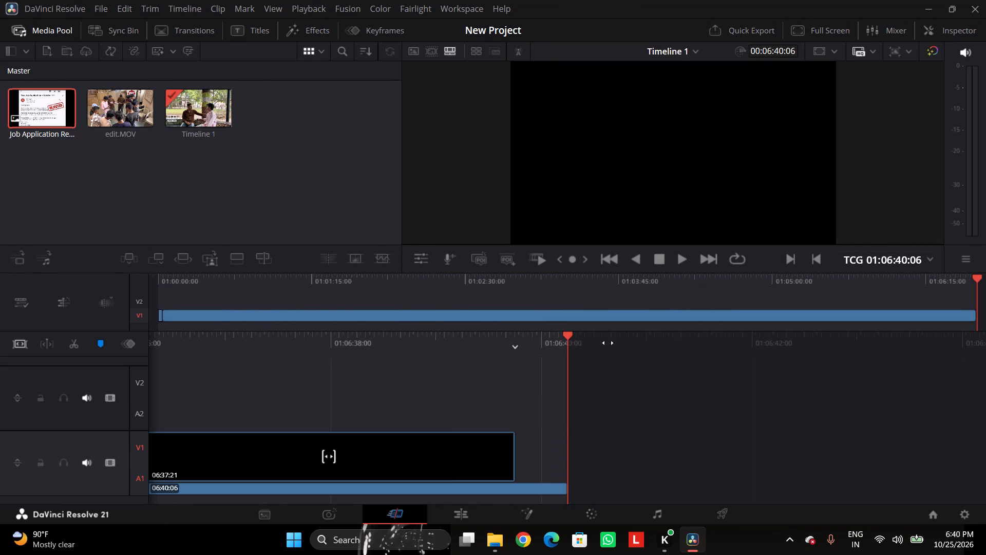
Scrub back from the end of the timeline to examine the closing seconds of the edit.MOV footage.
{"action": "scroll", "coordinate": [328, 389], "scroll_direction": "down", "scroll_amount": 5}
{"action": "left_click_drag", "start_coordinate": [565, 361], "coordinate": [518, 374]}
{"action": "left_click_drag", "start_coordinate": [571, 349], "coordinate": [522, 354]}
{"action": "left_click_drag", "start_coordinate": [566, 372], "coordinate": [494, 373]}
{"action": "left_click_drag", "start_coordinate": [530, 366], "coordinate": [591, 376]}
{"action": "left_click_drag", "start_coordinate": [563, 337], "coordinate": [985, 281]}
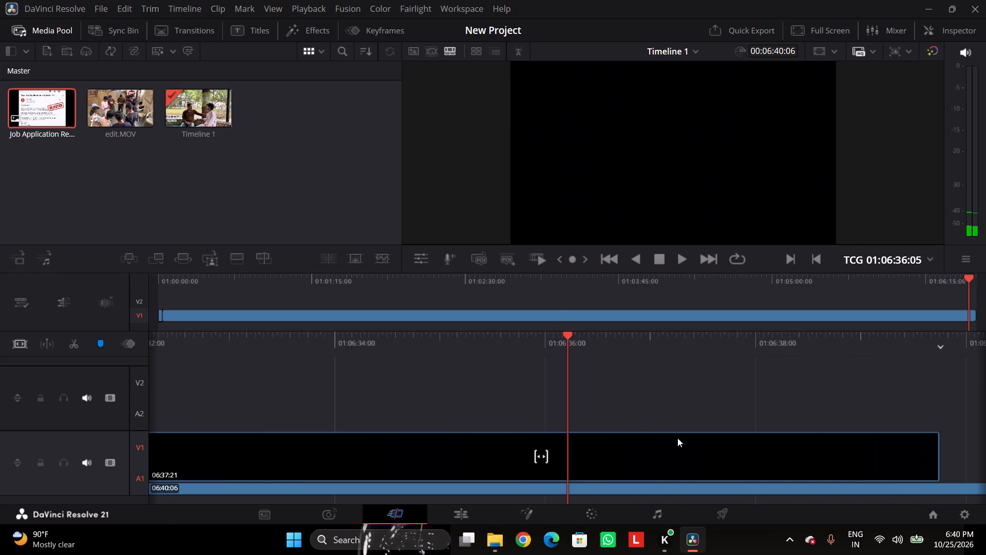
{"action": "left_click_drag", "start_coordinate": [563, 339], "coordinate": [482, 360]}
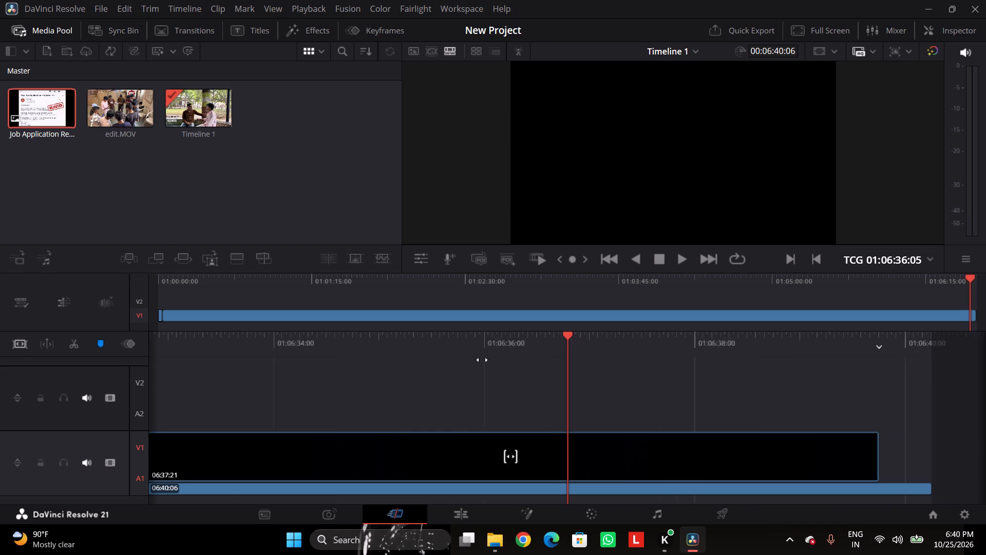
{"action": "left_click_drag", "start_coordinate": [482, 360], "coordinate": [985, 408]}
{"action": "left_click_drag", "start_coordinate": [525, 371], "coordinate": [921, 410]}
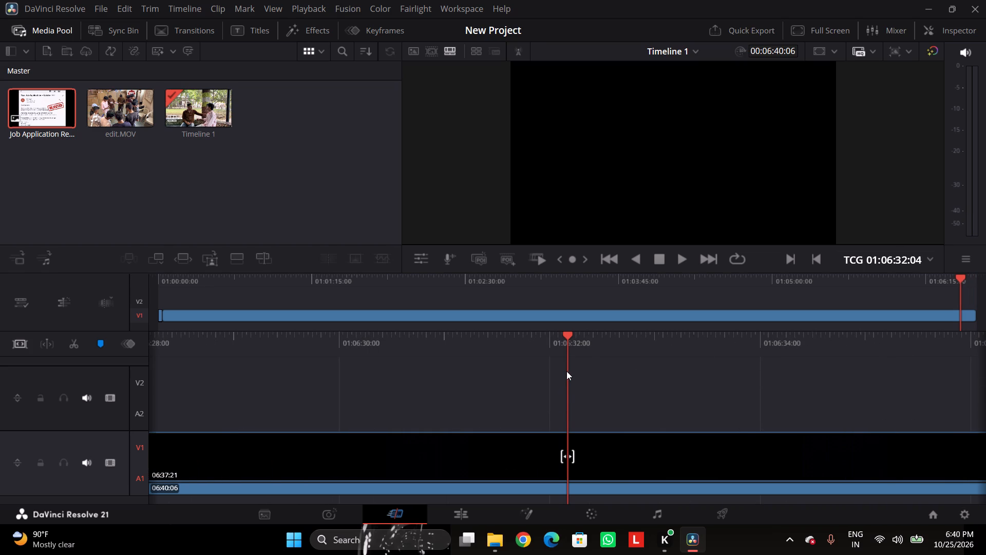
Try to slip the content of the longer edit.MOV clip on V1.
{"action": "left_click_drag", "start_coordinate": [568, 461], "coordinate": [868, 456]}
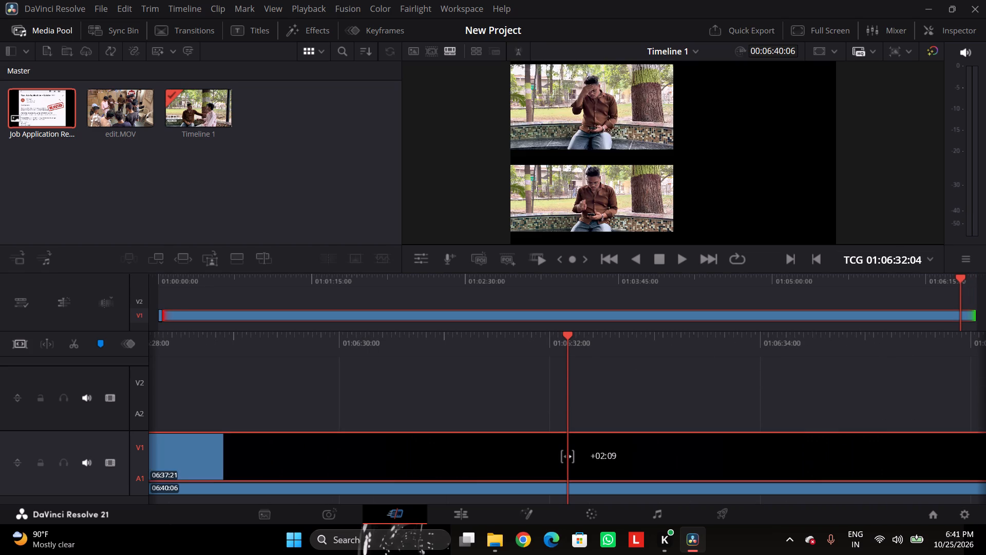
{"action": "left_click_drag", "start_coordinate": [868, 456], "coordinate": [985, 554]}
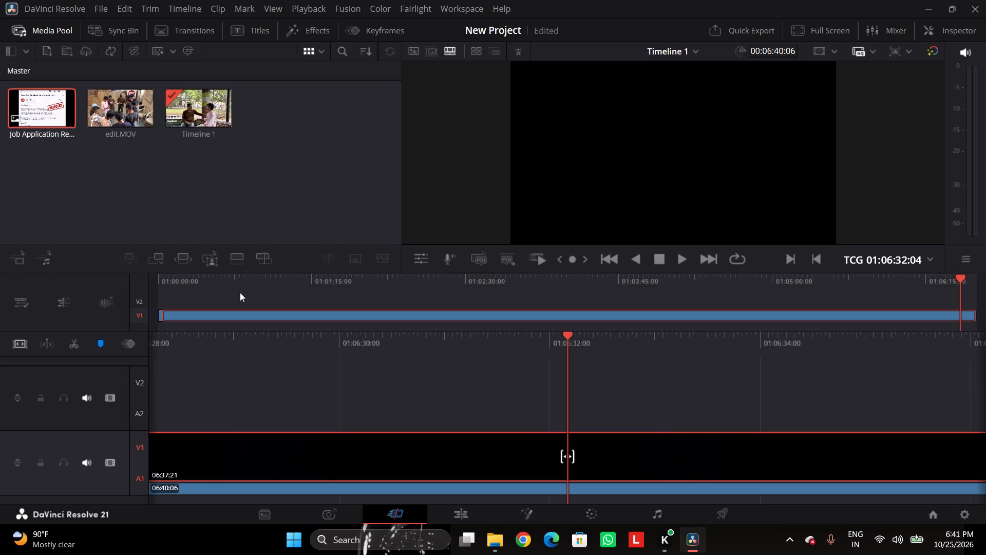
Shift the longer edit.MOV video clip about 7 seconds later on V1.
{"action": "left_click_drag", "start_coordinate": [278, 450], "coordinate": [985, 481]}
Review the end of the timeline in reverse playback and scrub through the group photo section.
{"action": "left_click_drag", "start_coordinate": [155, 387], "coordinate": [160, 388]}
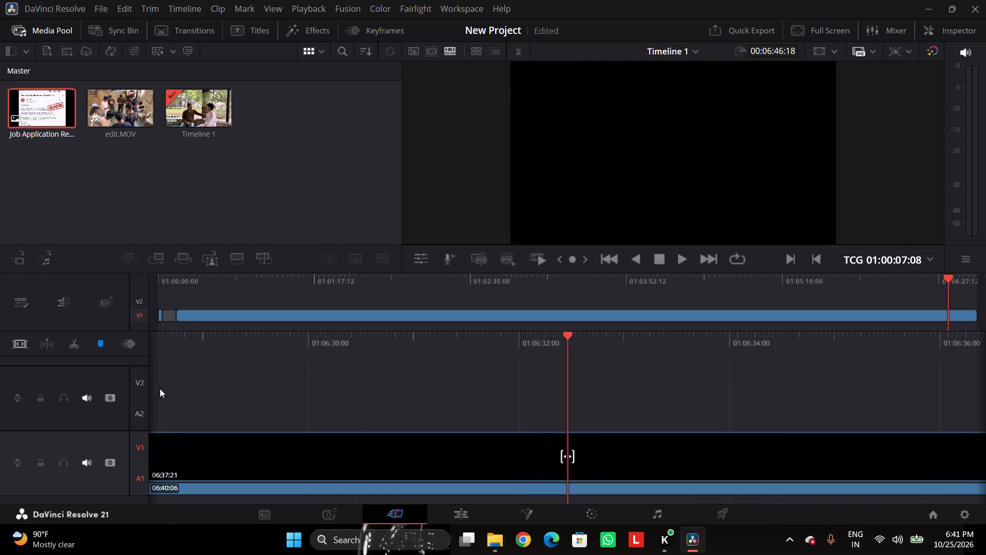
{"action": "left_click_drag", "start_coordinate": [160, 388], "coordinate": [665, 412]}
{"action": "left_click_drag", "start_coordinate": [351, 415], "coordinate": [378, 417]}
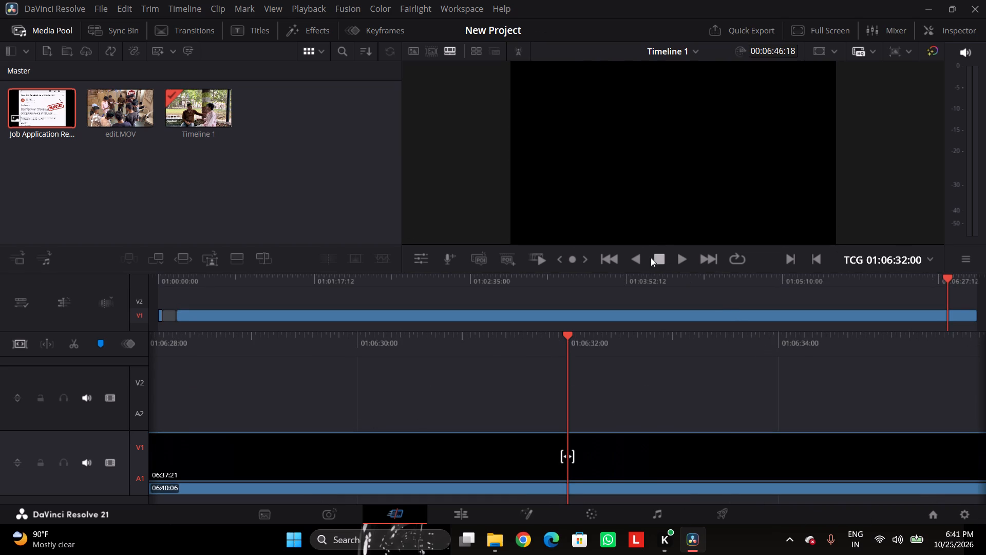
{"action": "left_click", "coordinate": [651, 257]}
{"action": "left_click", "coordinate": [630, 262]}
{"action": "left_click", "coordinate": [635, 260]}
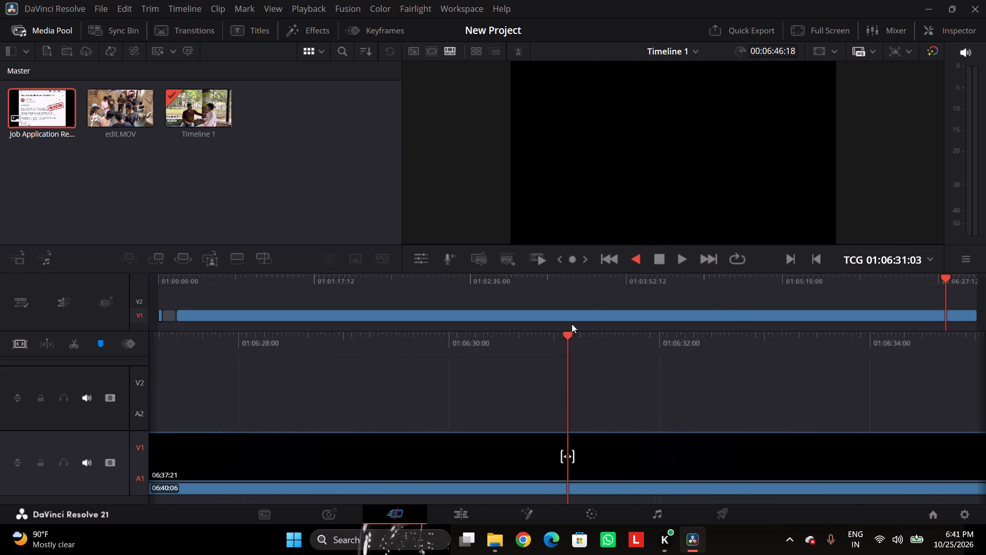
{"action": "scroll", "coordinate": [535, 358], "scroll_direction": "up", "scroll_amount": 3}
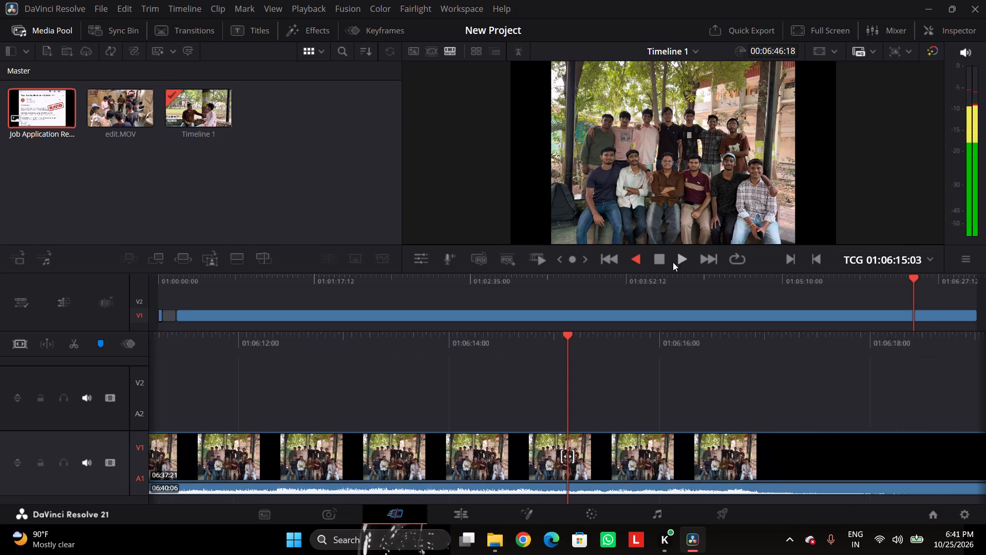
{"action": "left_click", "coordinate": [655, 260]}
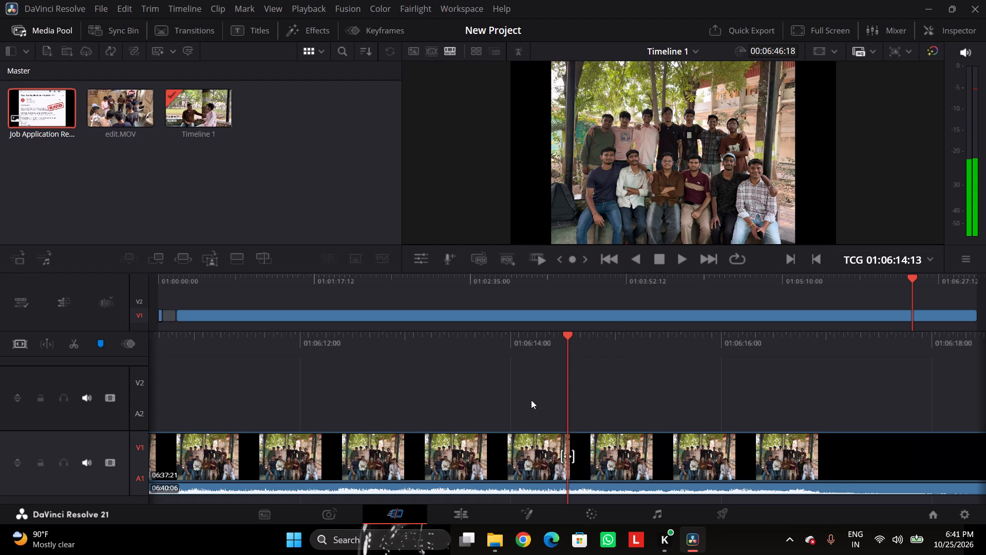
{"action": "left_click_drag", "start_coordinate": [568, 383], "coordinate": [558, 386]}
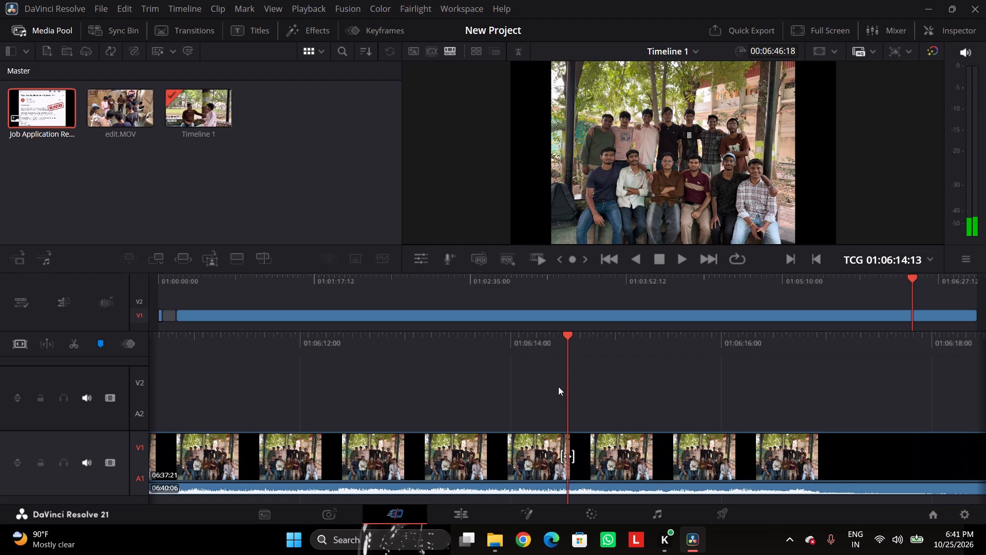
{"action": "left_click_drag", "start_coordinate": [568, 352], "coordinate": [535, 353]}
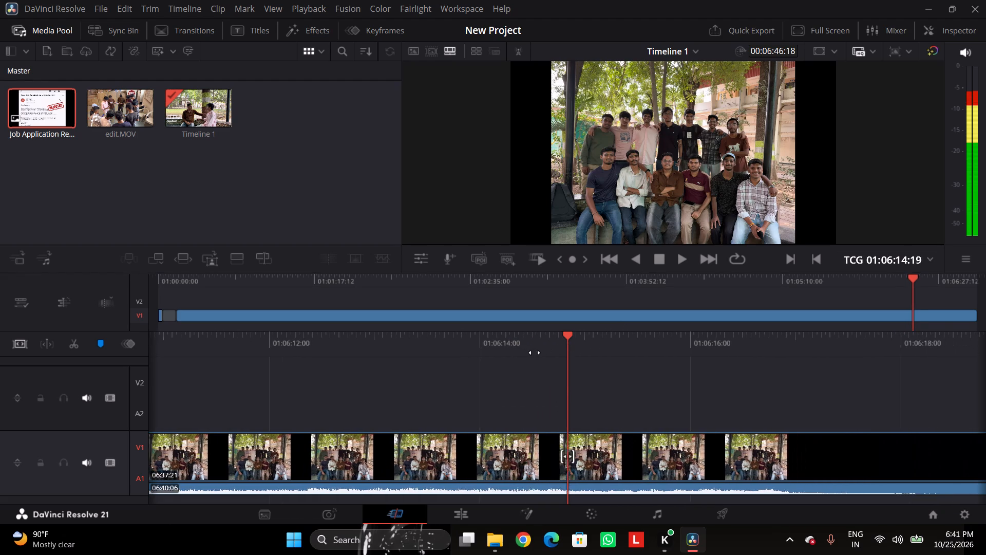
{"action": "left_click_drag", "start_coordinate": [535, 353], "coordinate": [985, 313]}
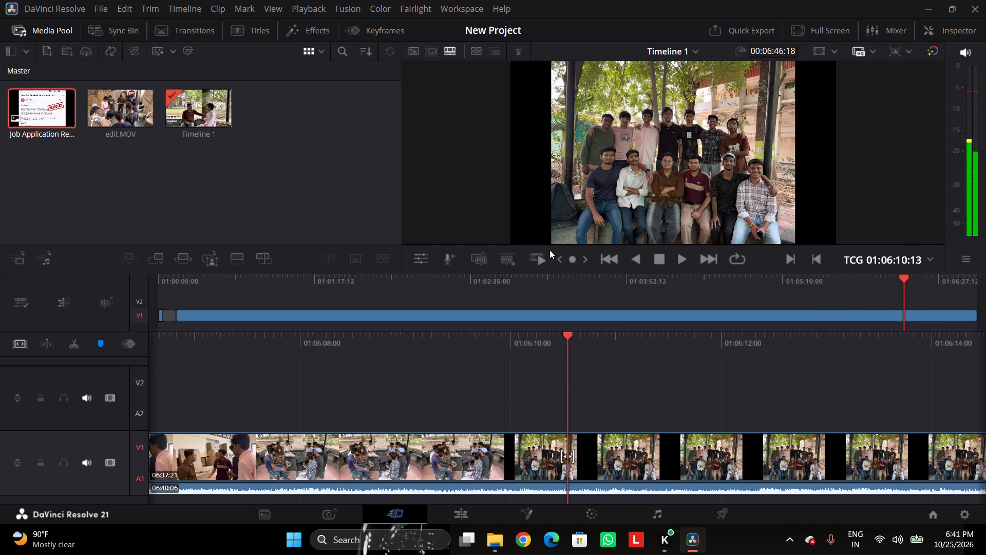
Fast-review the timeline toward its end and play back in reverse from there.
{"action": "left_click", "coordinate": [543, 255]}
{"action": "left_click", "coordinate": [541, 255]}
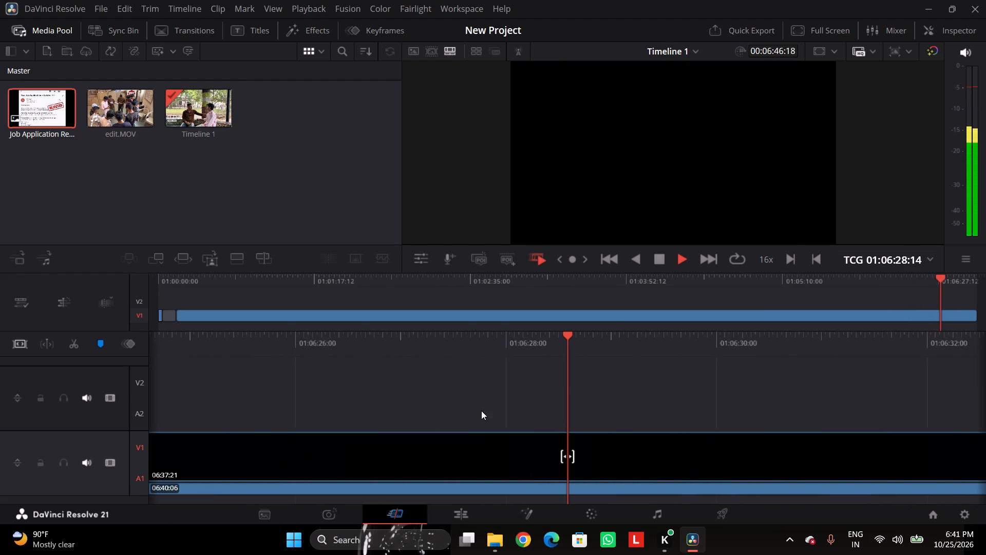
{"action": "left_click_drag", "start_coordinate": [481, 411], "coordinate": [531, 406]}
{"action": "left_click", "coordinate": [642, 257]}
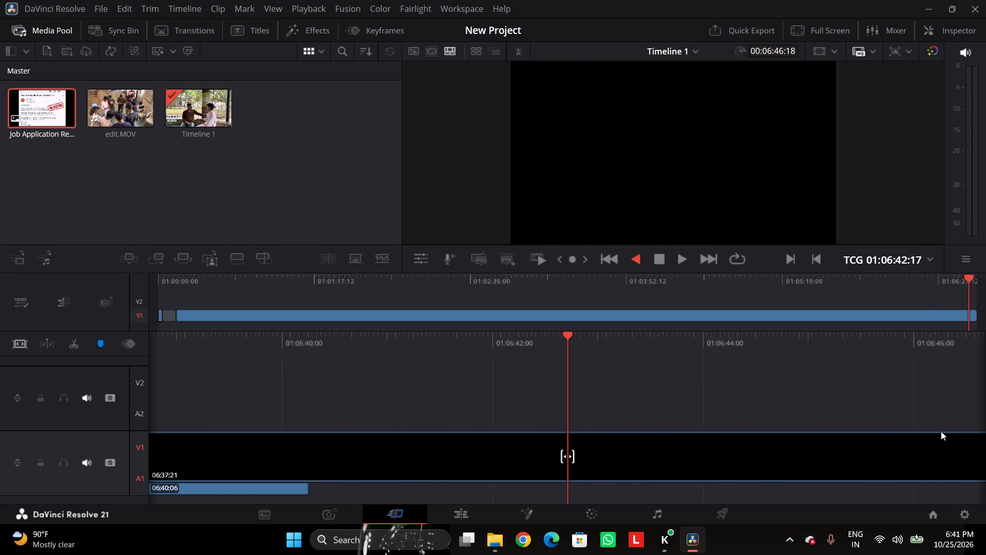
Clear the timeline by cutting the longer edit.MOV video clip from V1 and the edit.MOV clip with the remaining audio.
{"action": "left_click", "coordinate": [952, 429]}
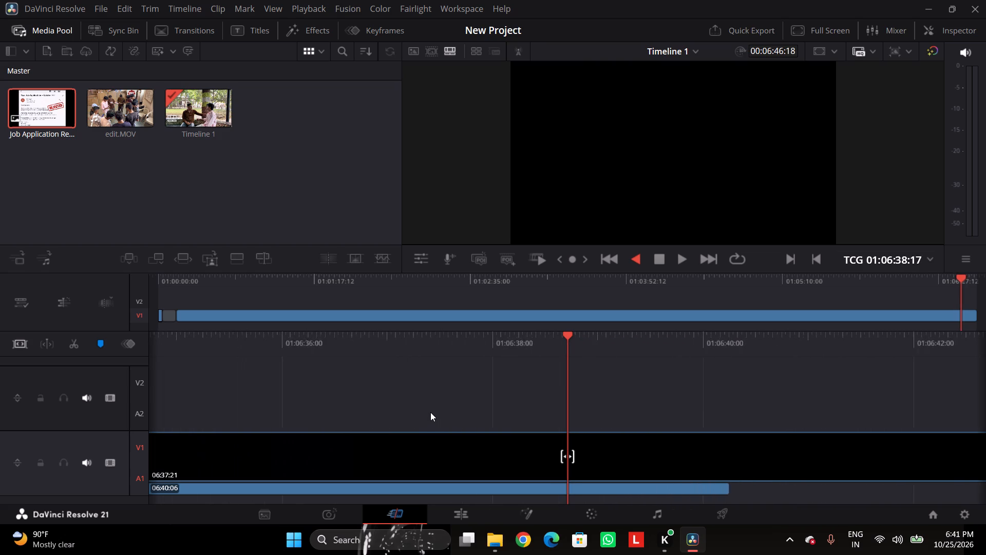
{"action": "left_click", "coordinate": [364, 458]}
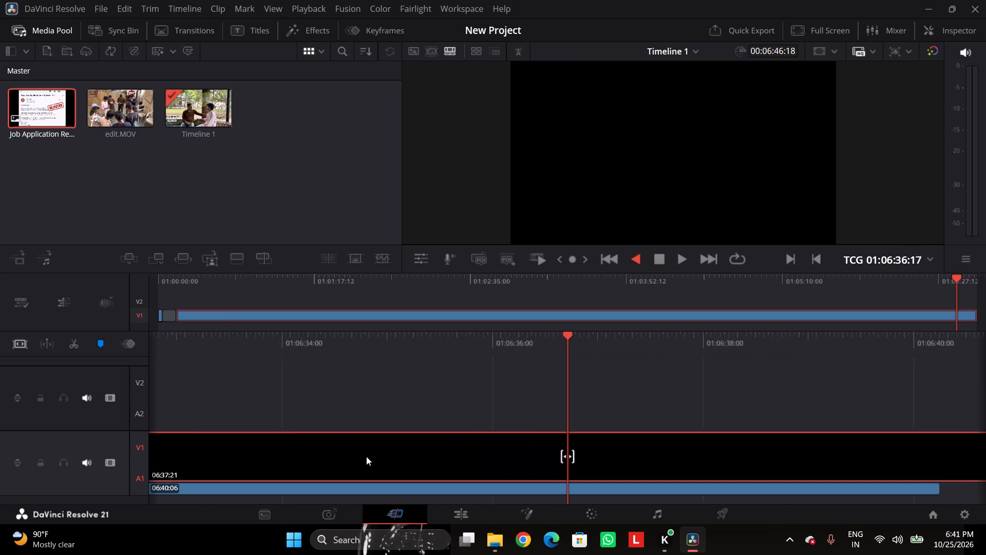
{"action": "right_click", "coordinate": [366, 456]}
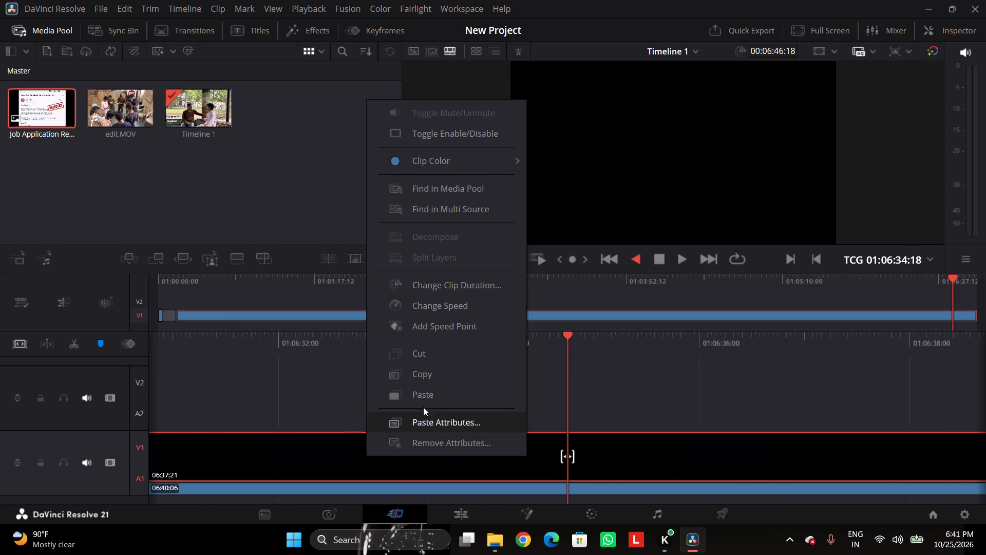
{"action": "left_click", "coordinate": [428, 350]}
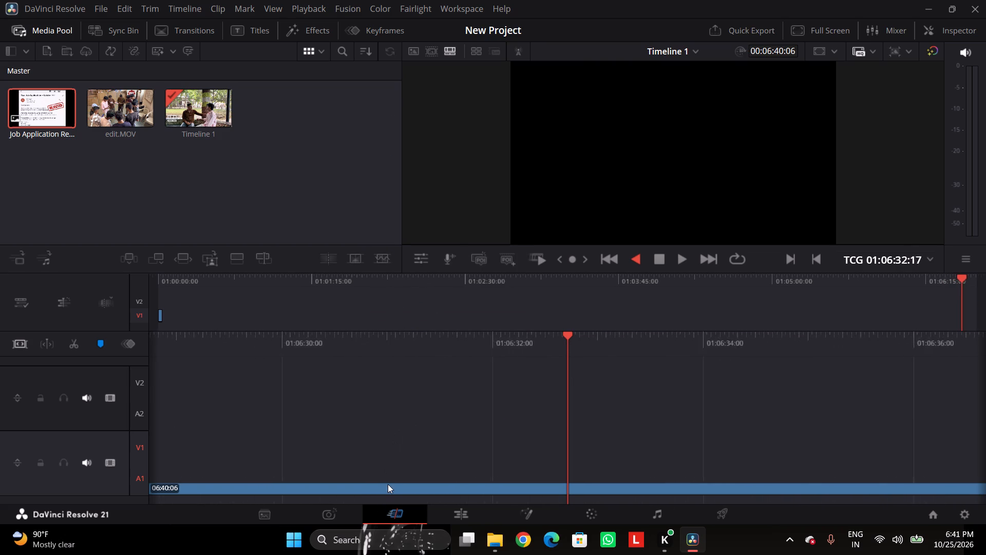
{"action": "right_click", "coordinate": [388, 484]}
{"action": "left_click", "coordinate": [444, 381]}
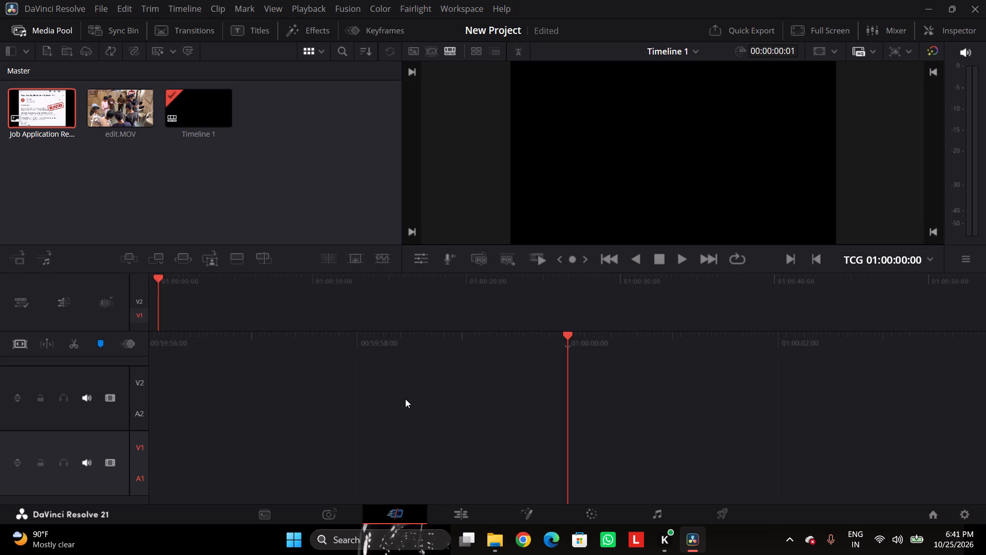
Place the full edit.MOV clip from the media pool on V1 at the start of Timeline 1.
{"action": "left_click_drag", "start_coordinate": [109, 118], "coordinate": [298, 352]}
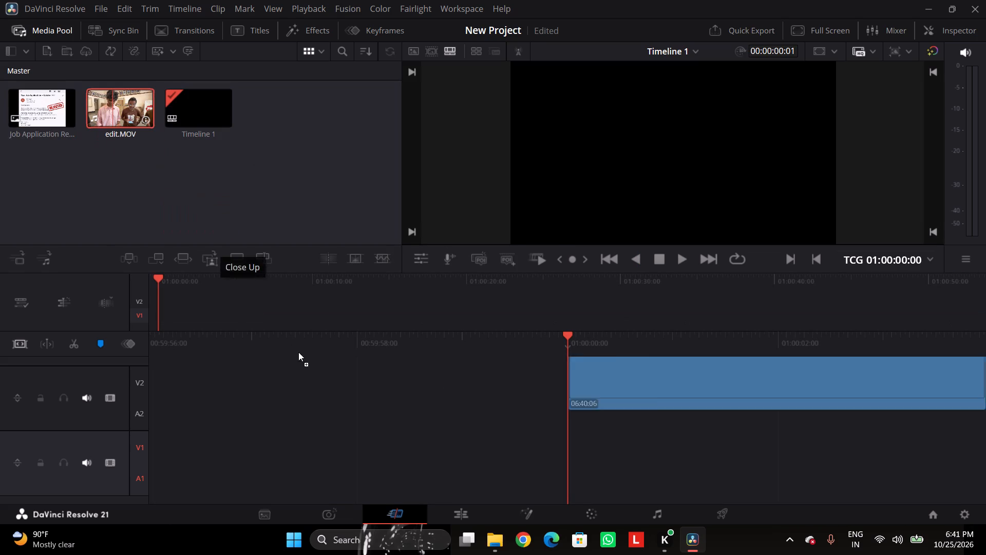
{"action": "left_click_drag", "start_coordinate": [298, 352], "coordinate": [273, 306]}
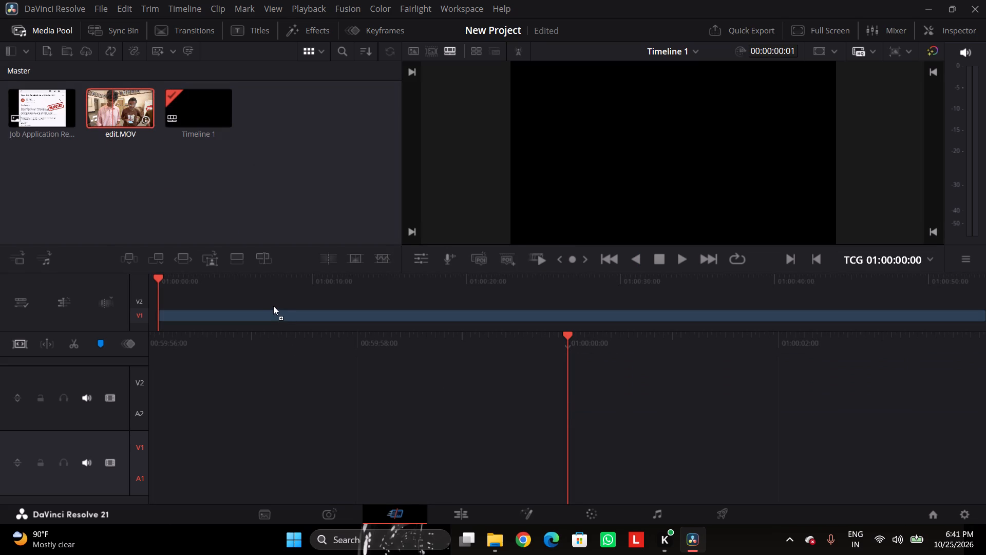
{"action": "left_click_drag", "start_coordinate": [273, 306], "coordinate": [165, 332]}
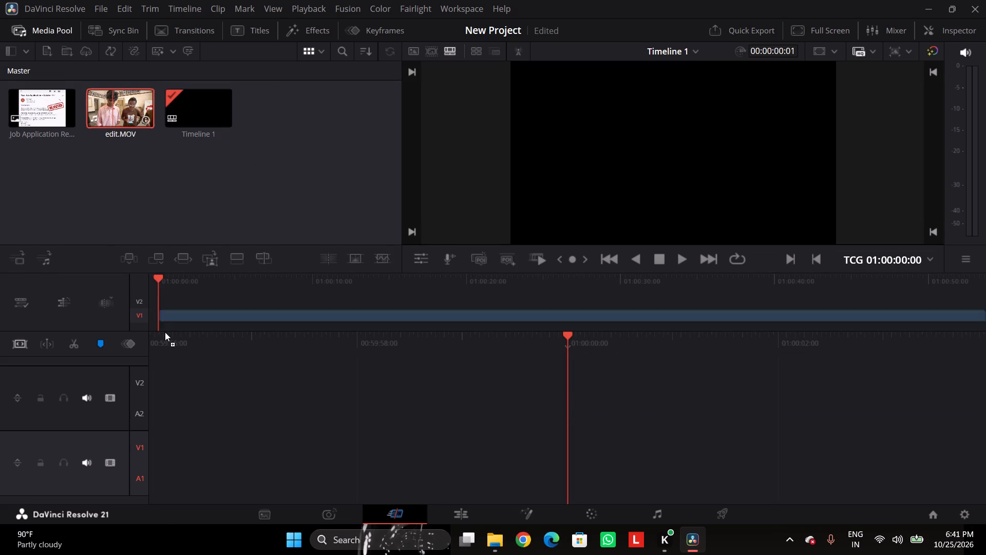
{"action": "left_click_drag", "start_coordinate": [165, 332], "coordinate": [181, 319]}
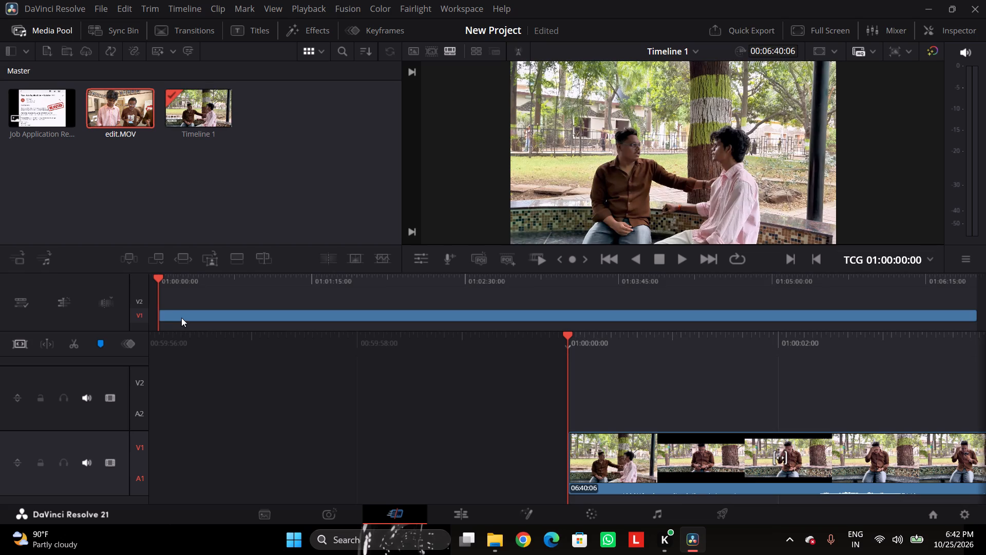
{"action": "scroll", "coordinate": [280, 425], "scroll_direction": "down", "scroll_amount": 3}
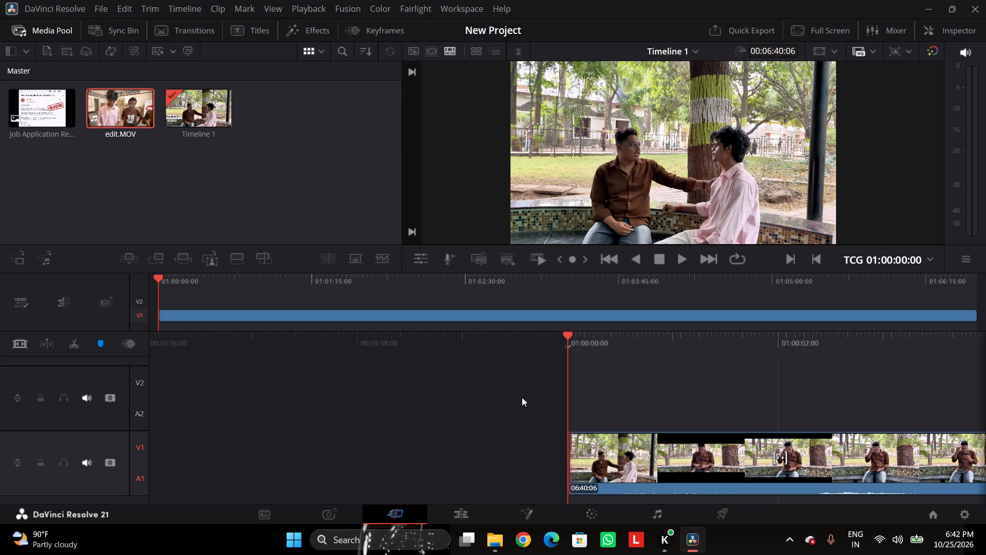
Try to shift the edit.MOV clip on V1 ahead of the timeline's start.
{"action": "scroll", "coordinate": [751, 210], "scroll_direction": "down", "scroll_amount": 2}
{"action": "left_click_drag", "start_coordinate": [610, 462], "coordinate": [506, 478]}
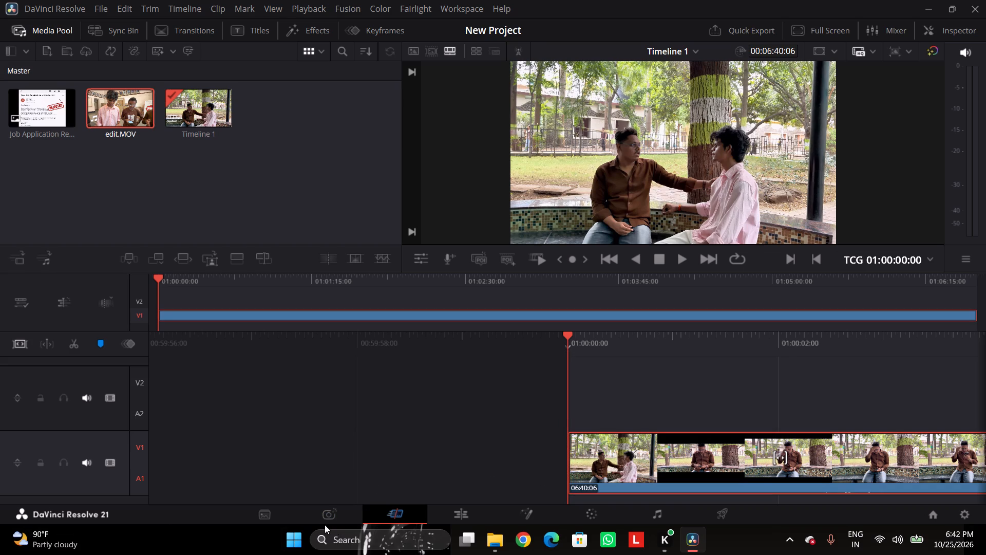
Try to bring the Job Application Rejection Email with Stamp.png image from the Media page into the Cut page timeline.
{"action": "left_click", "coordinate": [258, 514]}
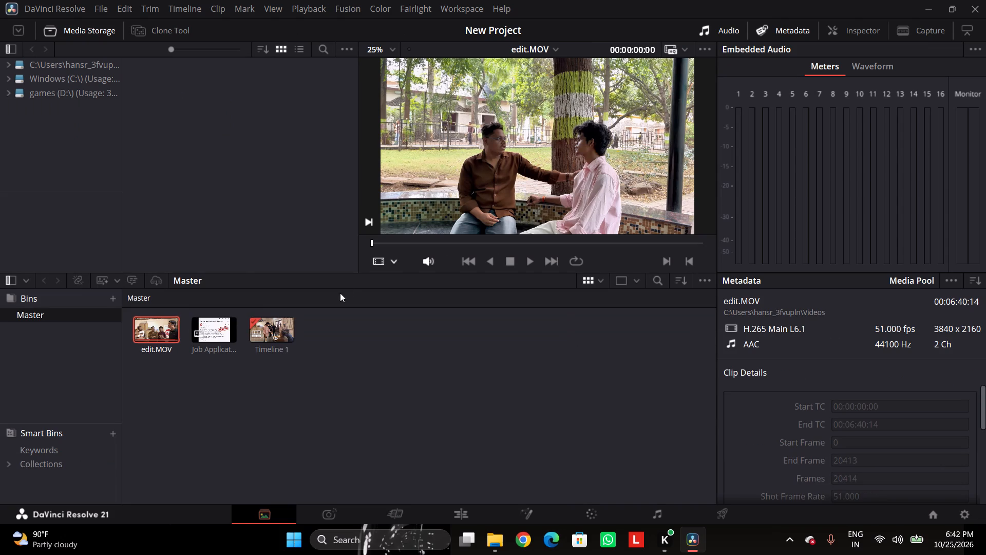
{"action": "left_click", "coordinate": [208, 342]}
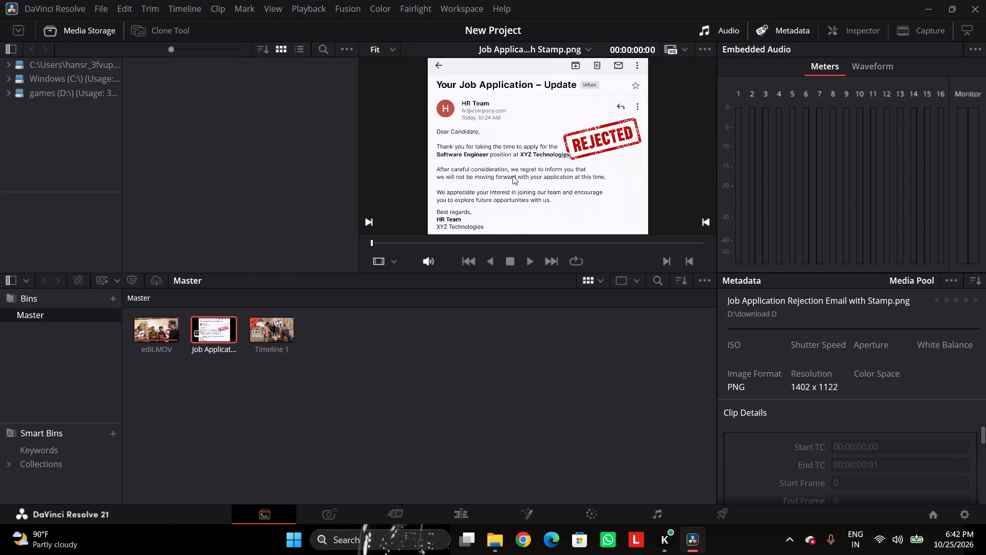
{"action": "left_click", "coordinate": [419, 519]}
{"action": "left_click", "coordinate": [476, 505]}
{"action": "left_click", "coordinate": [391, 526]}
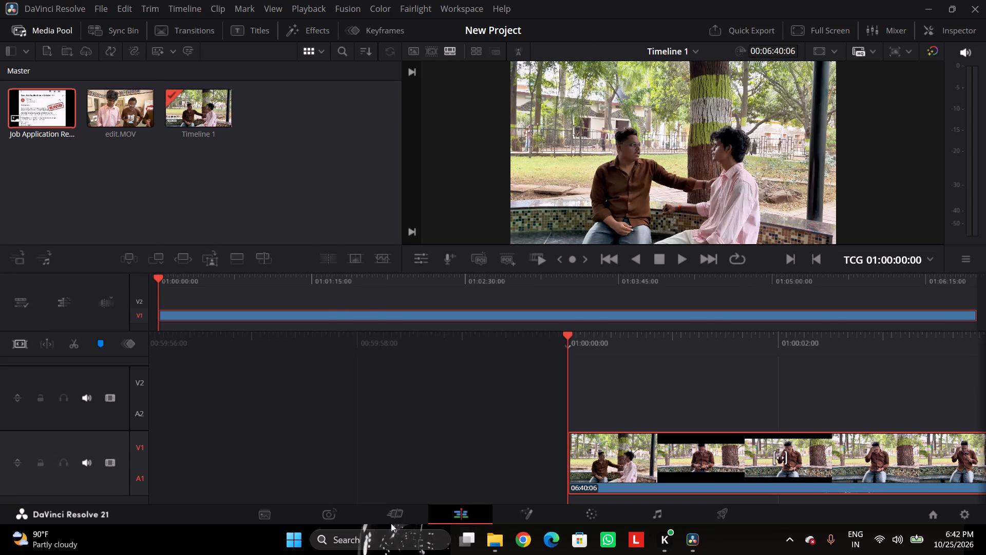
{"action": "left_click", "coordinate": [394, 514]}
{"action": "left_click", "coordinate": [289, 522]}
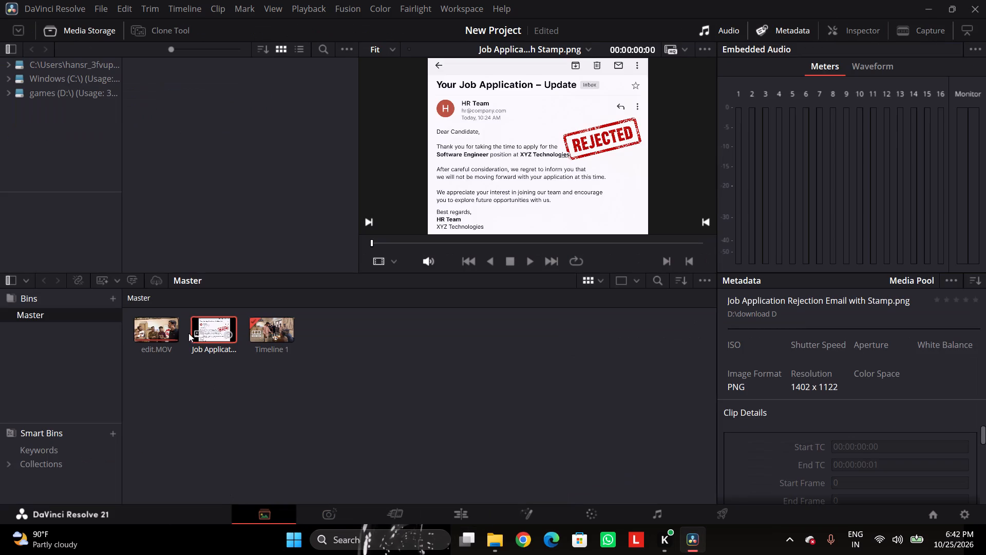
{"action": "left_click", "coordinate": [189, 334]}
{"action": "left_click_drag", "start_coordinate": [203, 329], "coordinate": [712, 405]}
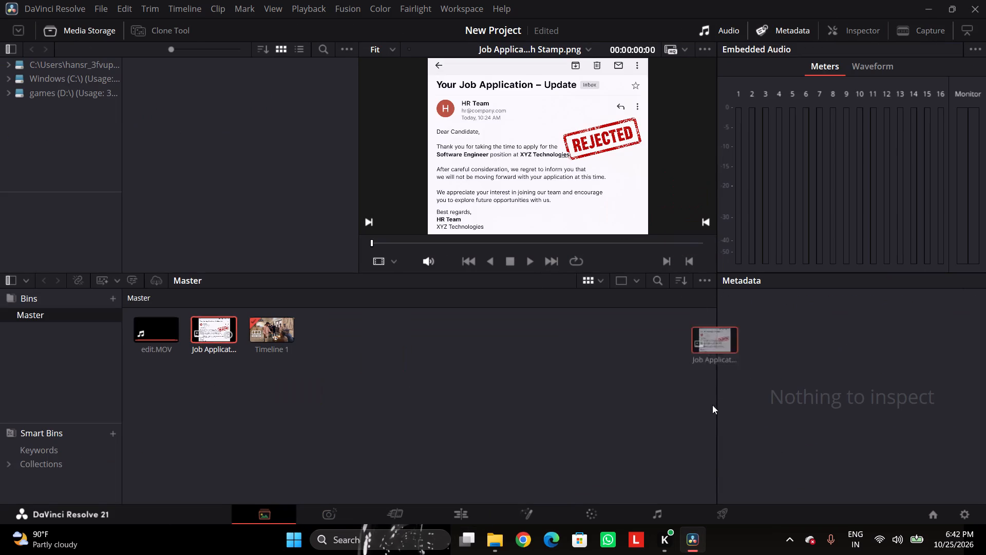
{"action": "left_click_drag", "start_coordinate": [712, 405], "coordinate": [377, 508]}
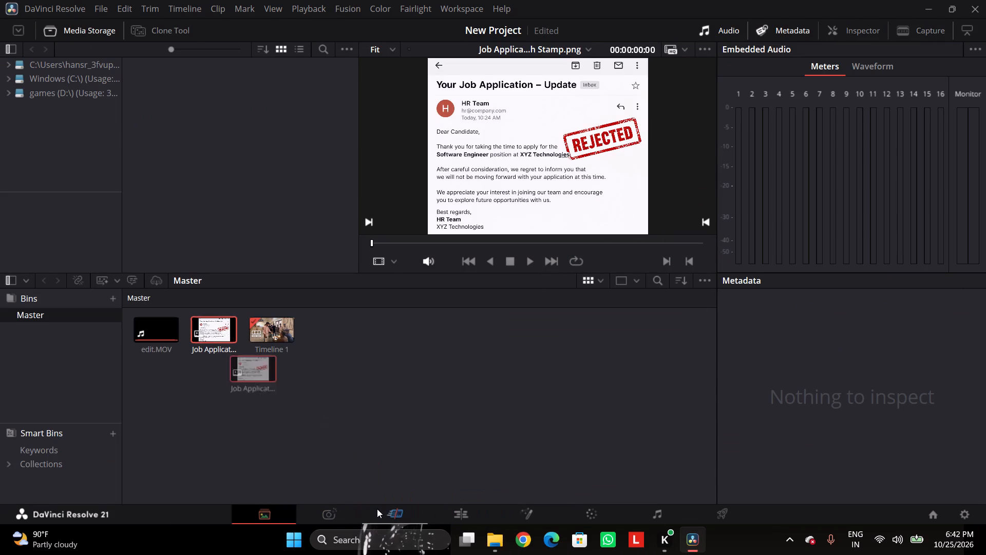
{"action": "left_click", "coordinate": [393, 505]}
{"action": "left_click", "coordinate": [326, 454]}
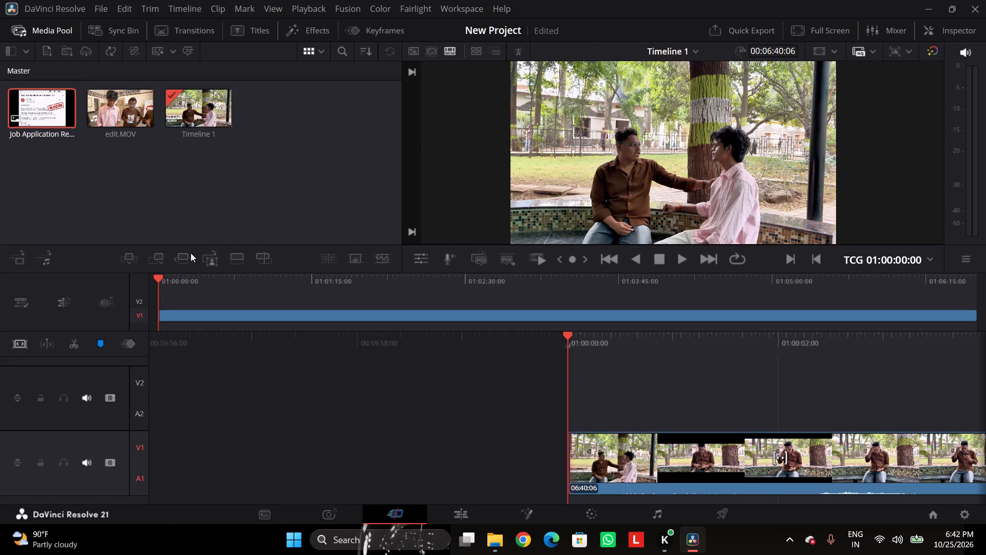
Add a dissolve transition at the start of the edit.MOV clip on V1.
{"action": "left_click", "coordinate": [363, 257]}
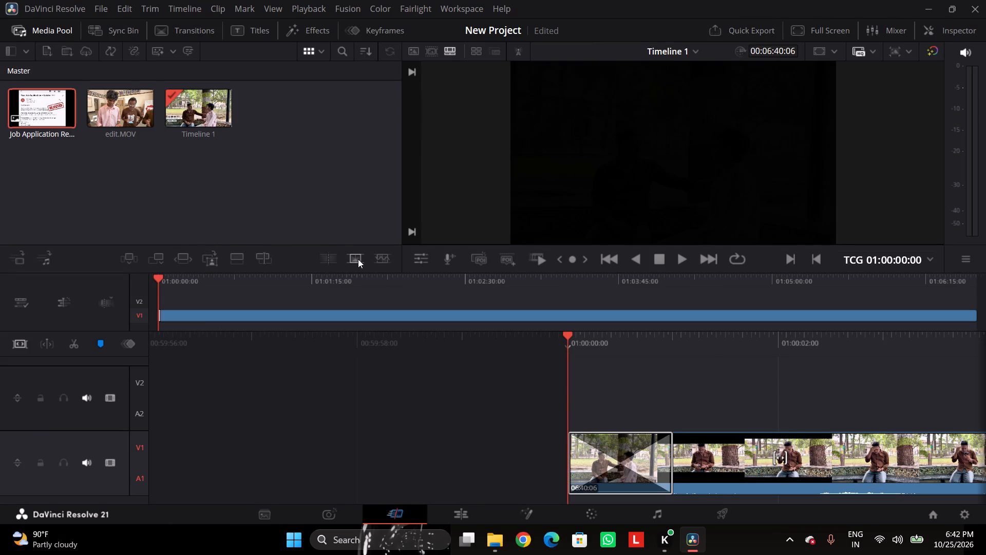
{"action": "left_click", "coordinate": [358, 259]}
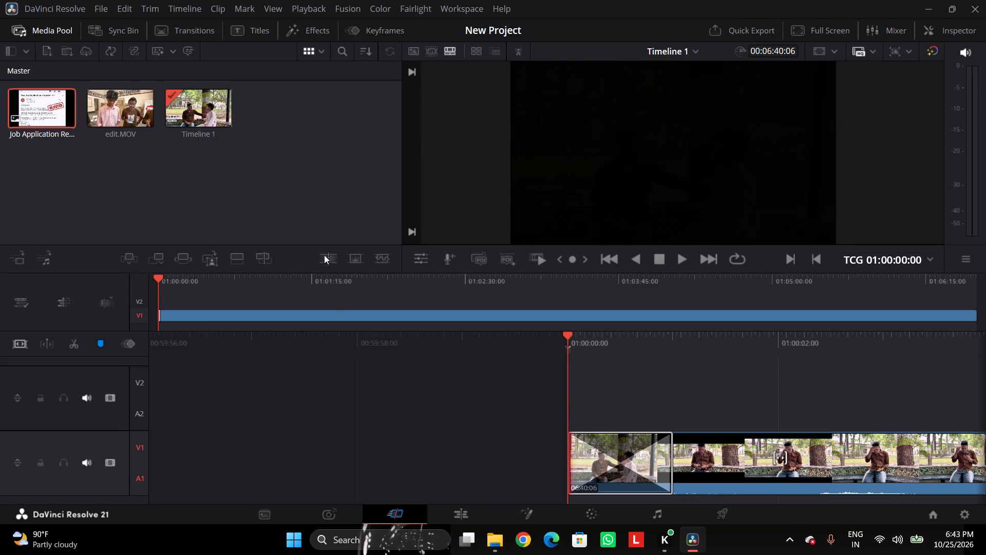
{"action": "left_click", "coordinate": [350, 270]}
{"action": "triple_click", "coordinate": [357, 260]}
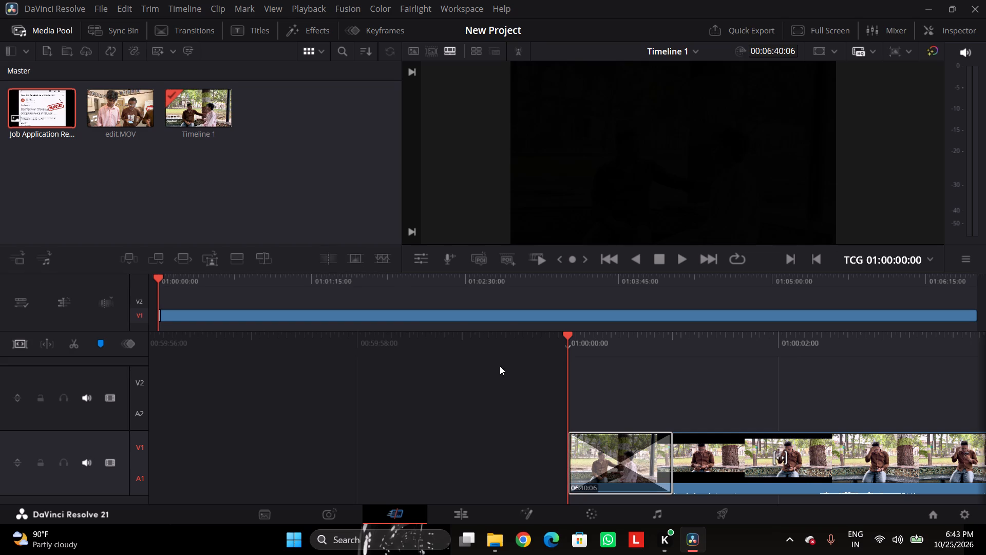
Play the timeline from its start through the opening transition and stop just past the two-second mark.
{"action": "left_click", "coordinate": [674, 259]}
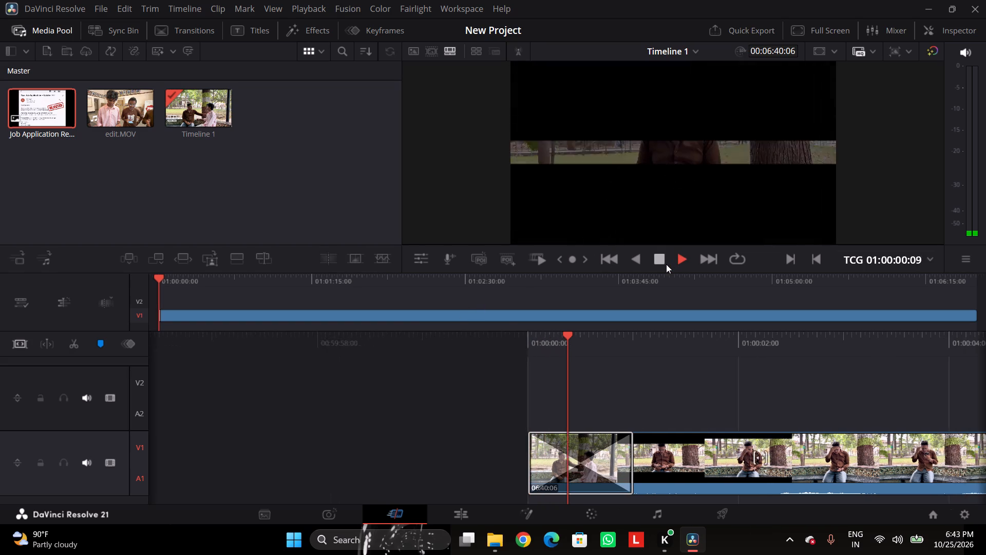
{"action": "left_click", "coordinate": [652, 255]}
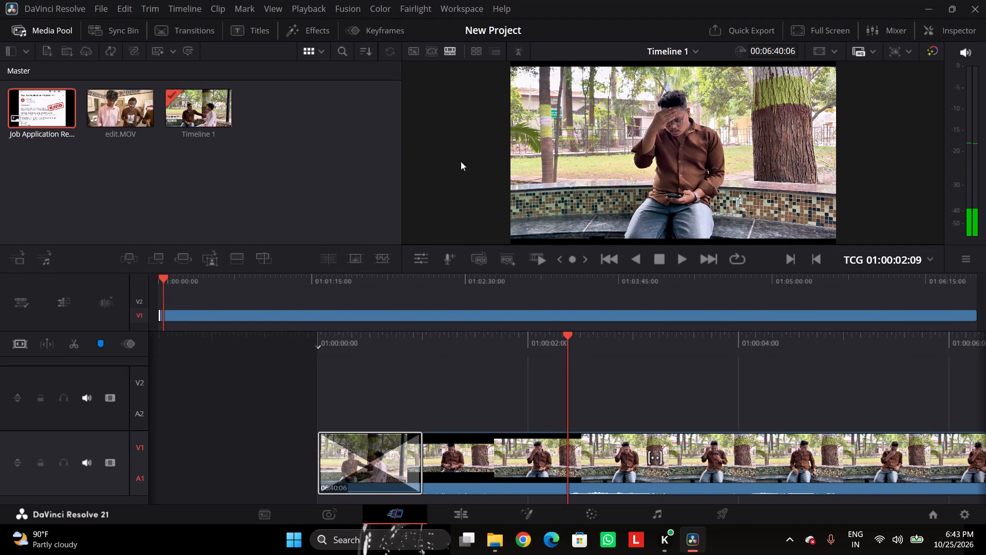
Close DaVinci Resolve without saving the changes to New Project.
{"action": "left_click", "coordinate": [985, 0]}
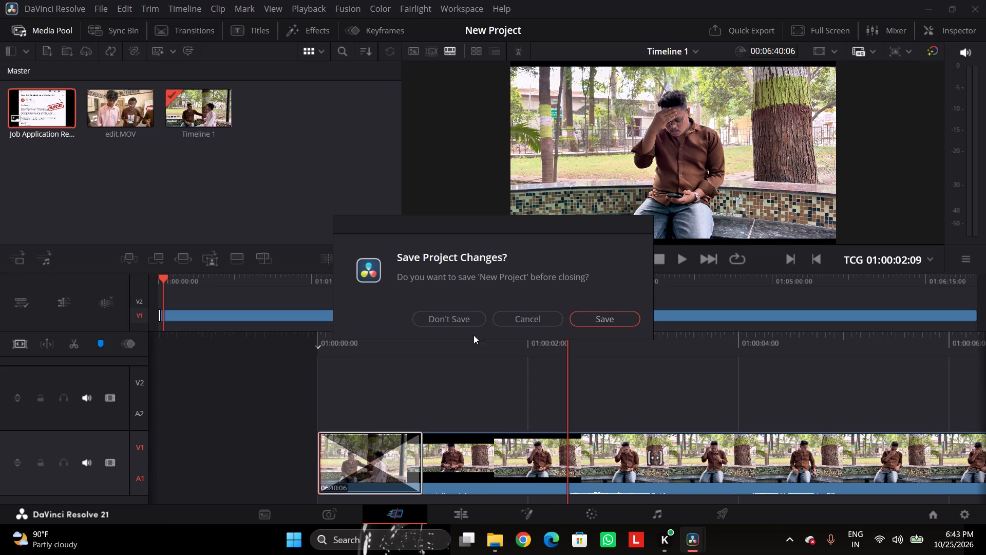
{"action": "left_click", "coordinate": [449, 315]}
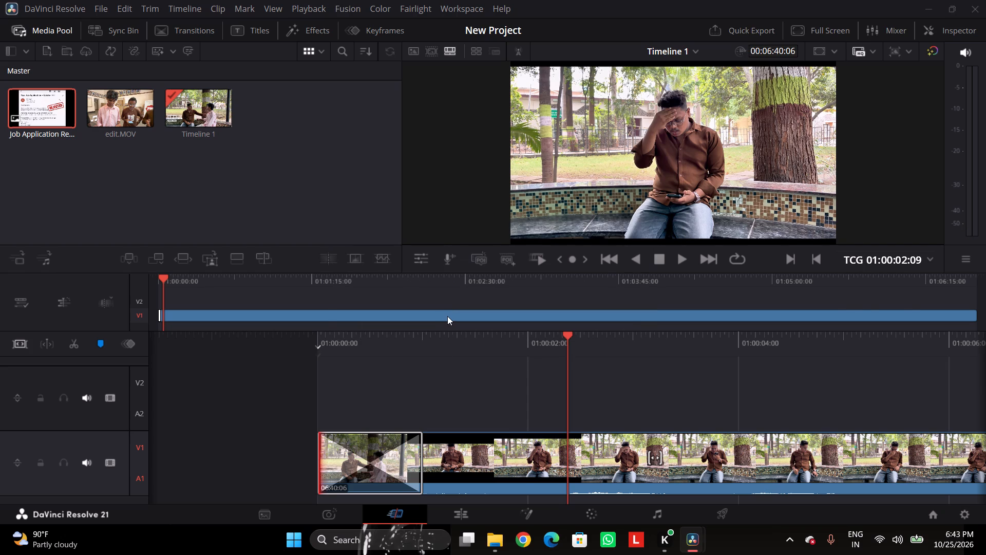